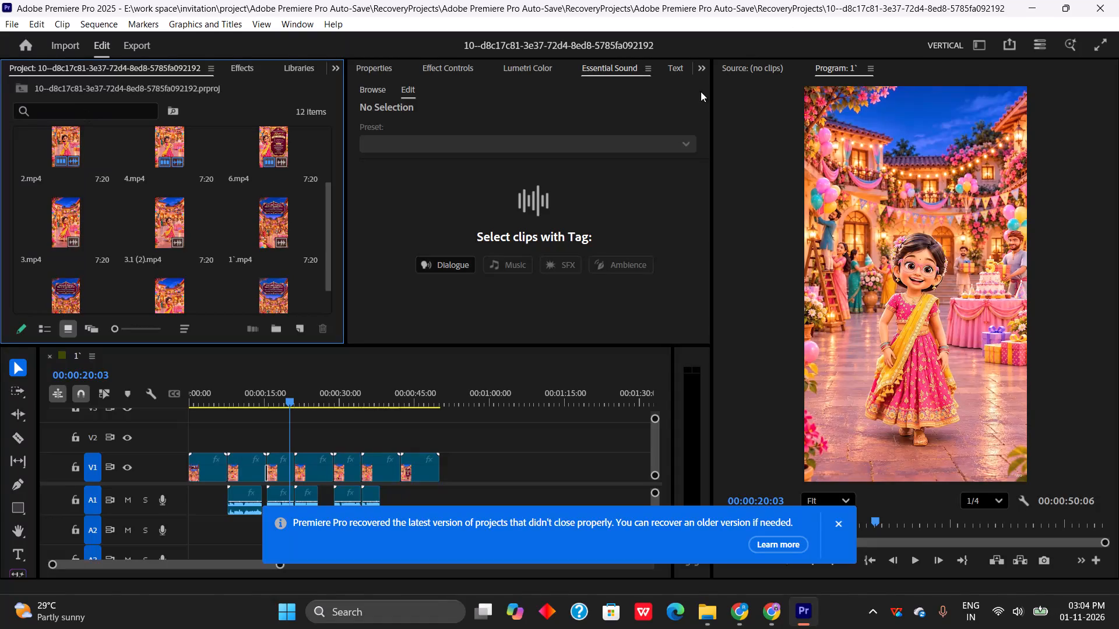
# Close Premiere Pro with the recovered auto-save project.
pyautogui.scroll(-9, 161, 268)
pyautogui.moveTo(328, 243); pyautogui.dragTo(321, 321)
pyautogui.scroll(-5, 314, 274)
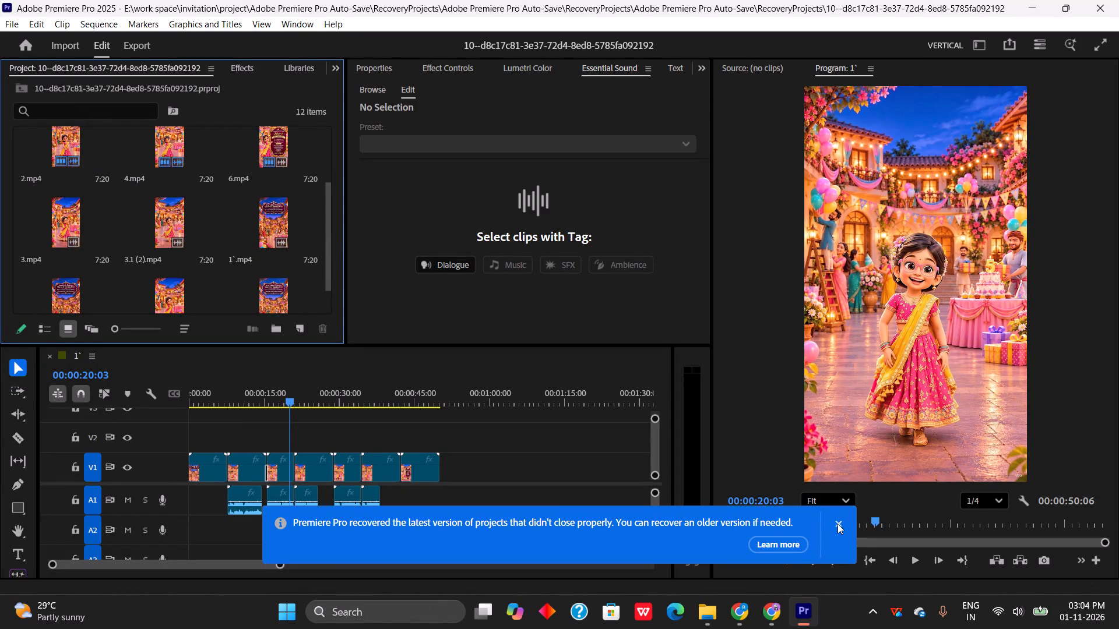
pyautogui.click(838, 525)
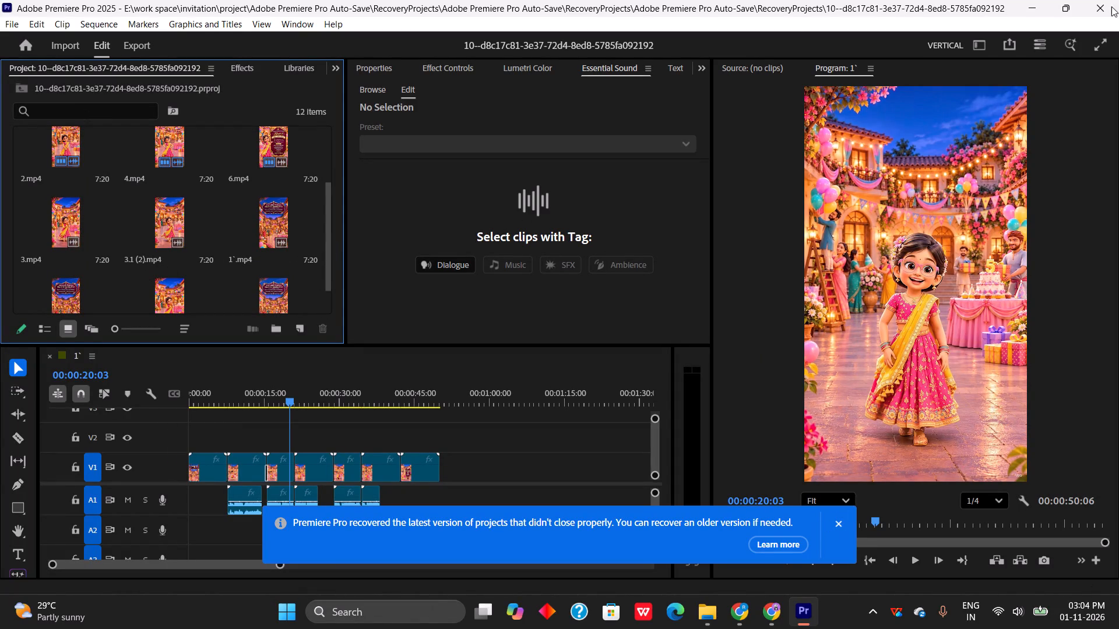
pyautogui.click(1107, 9)
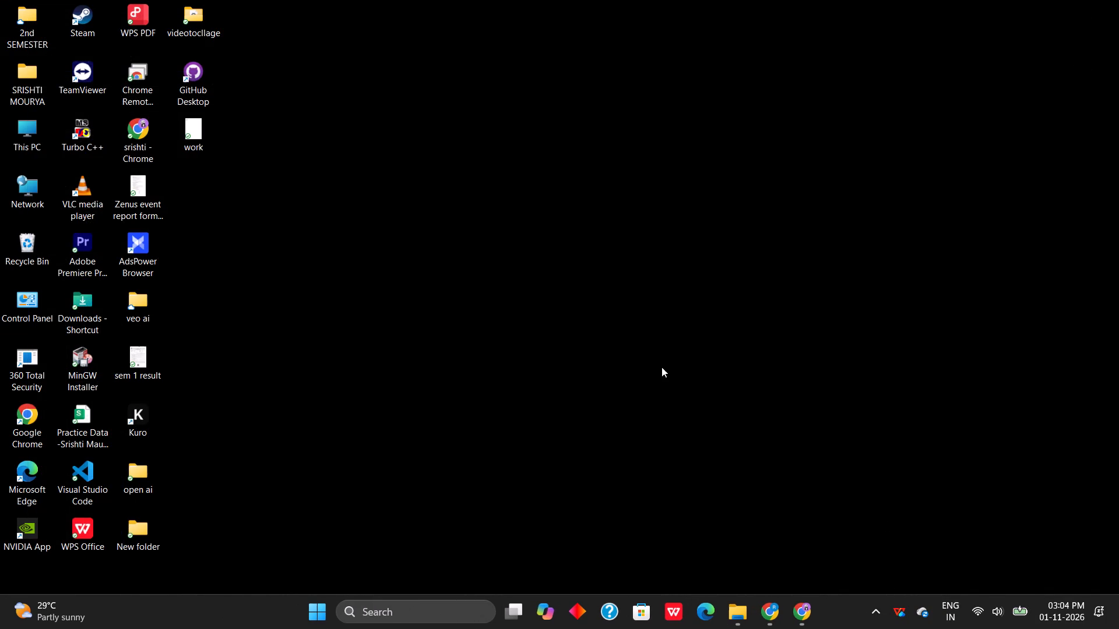
# Launch Premiere Pro again and reopen the project that was open when it quit.
pyautogui.doubleClick(61, 262)
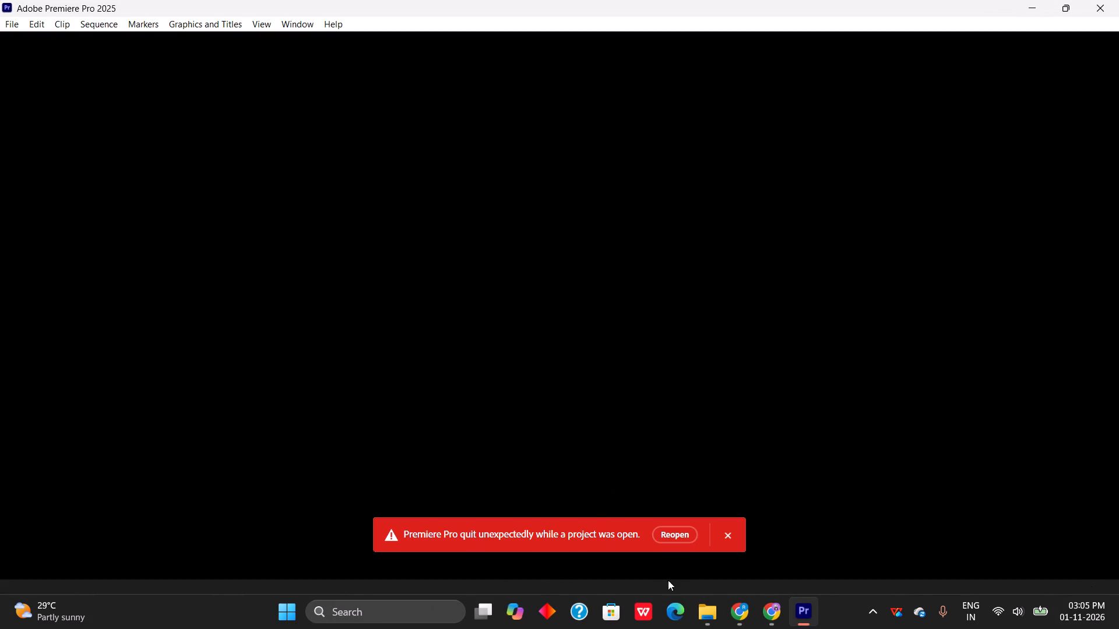
pyautogui.click(679, 534)
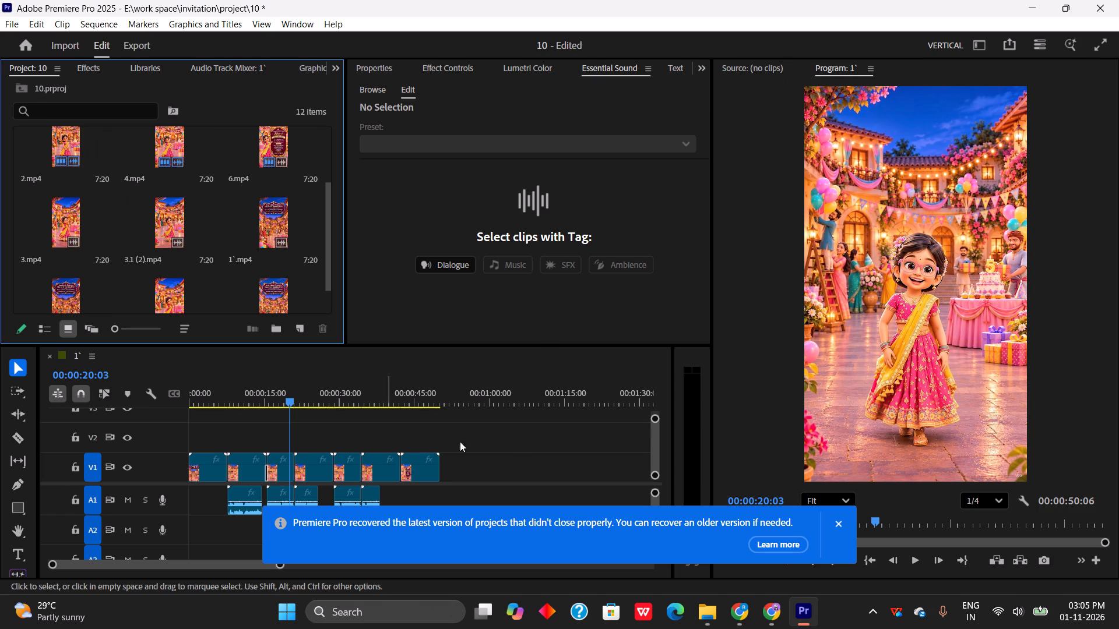
# Play the last part of the sequence and ripple-trim the start of the last V1 clip to the frame at 00:00:42:18.
pyautogui.moveTo(286, 405); pyautogui.dragTo(379, 432)
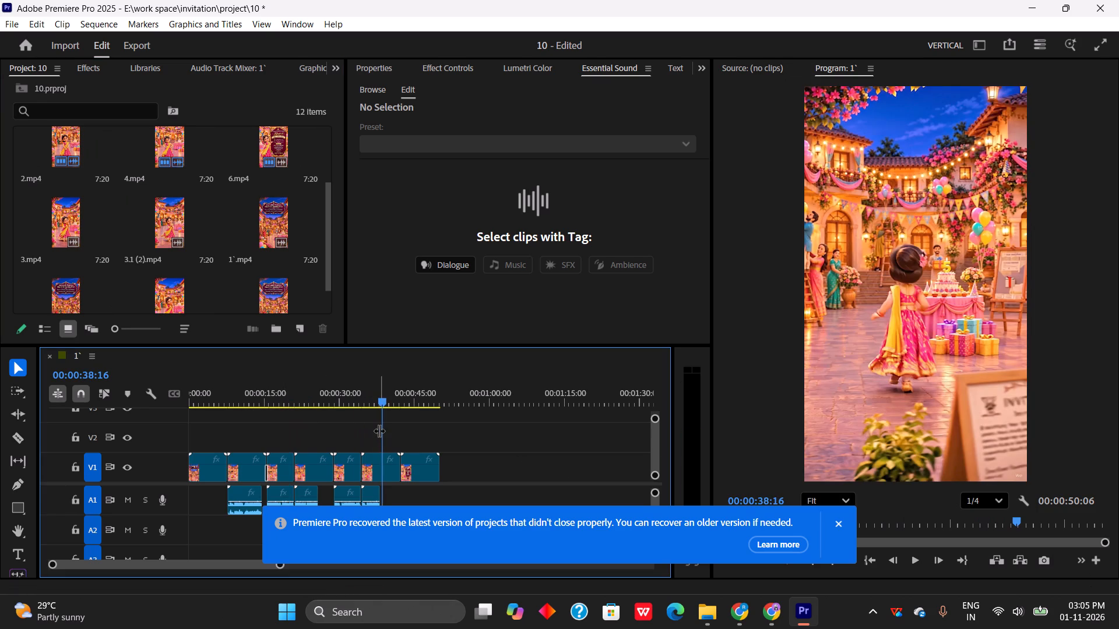
pyautogui.press('space')
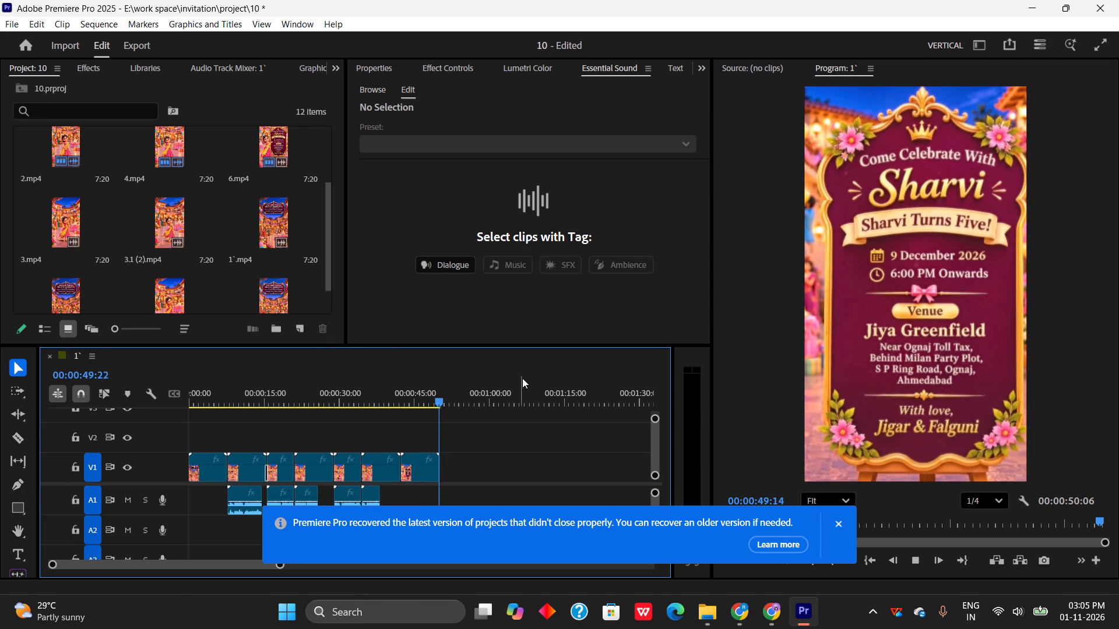
pyautogui.moveTo(445, 406); pyautogui.dragTo(404, 430)
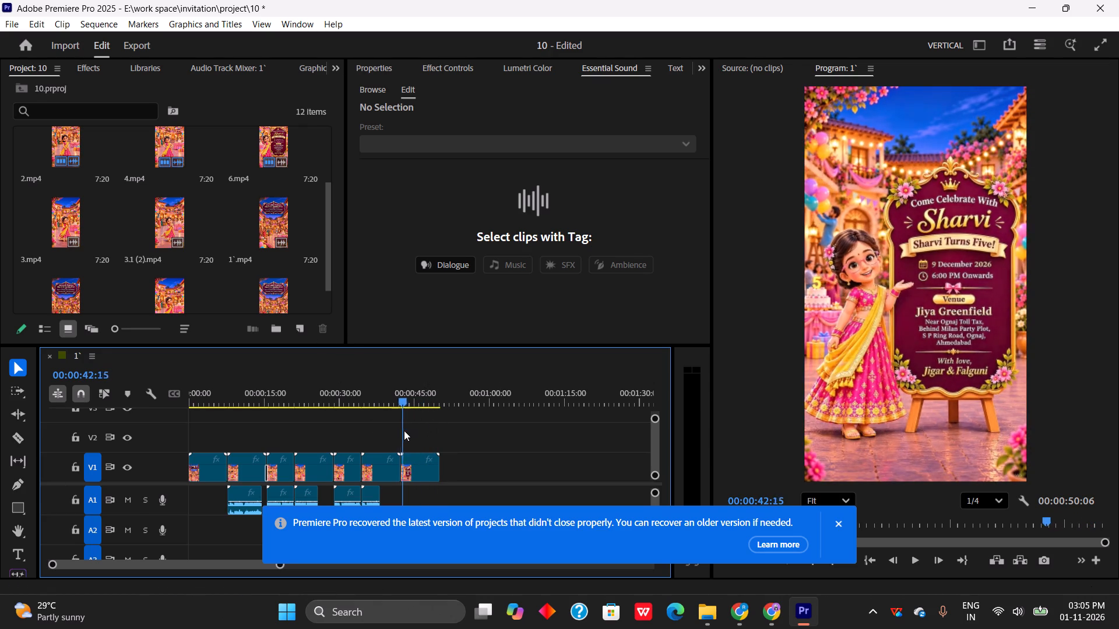
pyautogui.moveTo(404, 430); pyautogui.dragTo(407, 430)
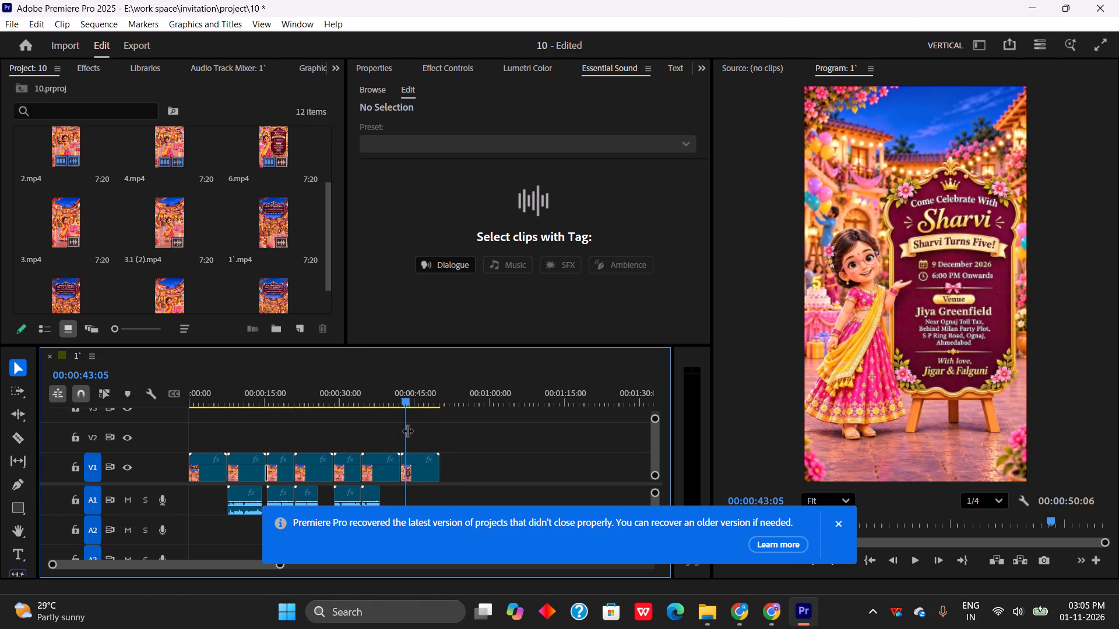
pyautogui.click(409, 398)
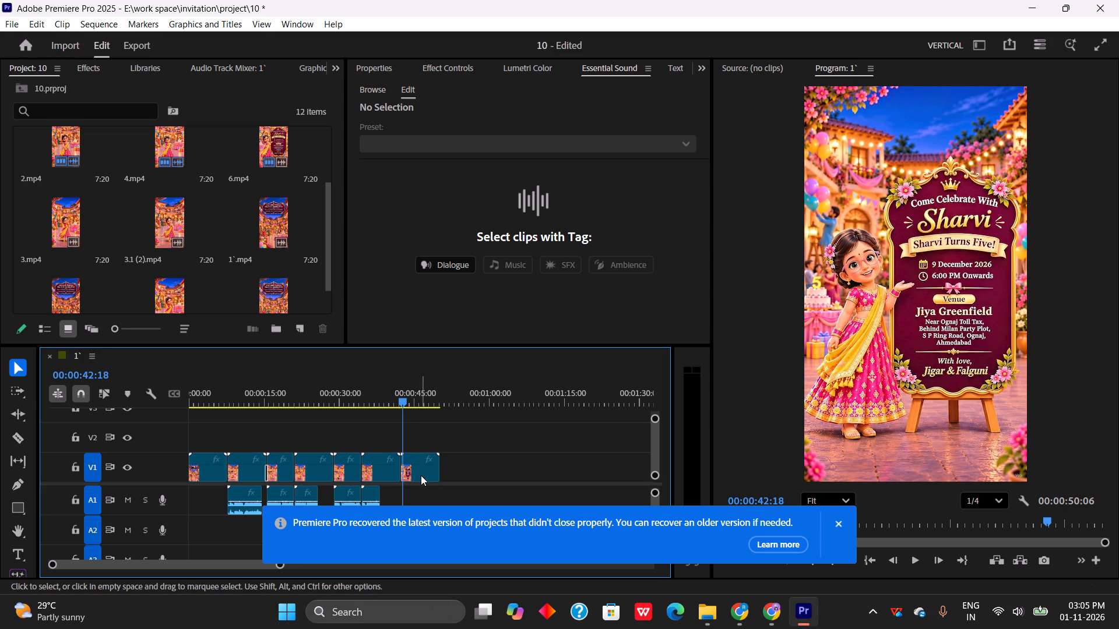
pyautogui.click(421, 475)
pyautogui.press('q')
# Play across the new cut, ripple-trim the last V1 clip's start again to the frame at 00:00:42:22, and replay the cut.
pyautogui.moveTo(401, 397); pyautogui.dragTo(398, 402)
pyautogui.press('space')
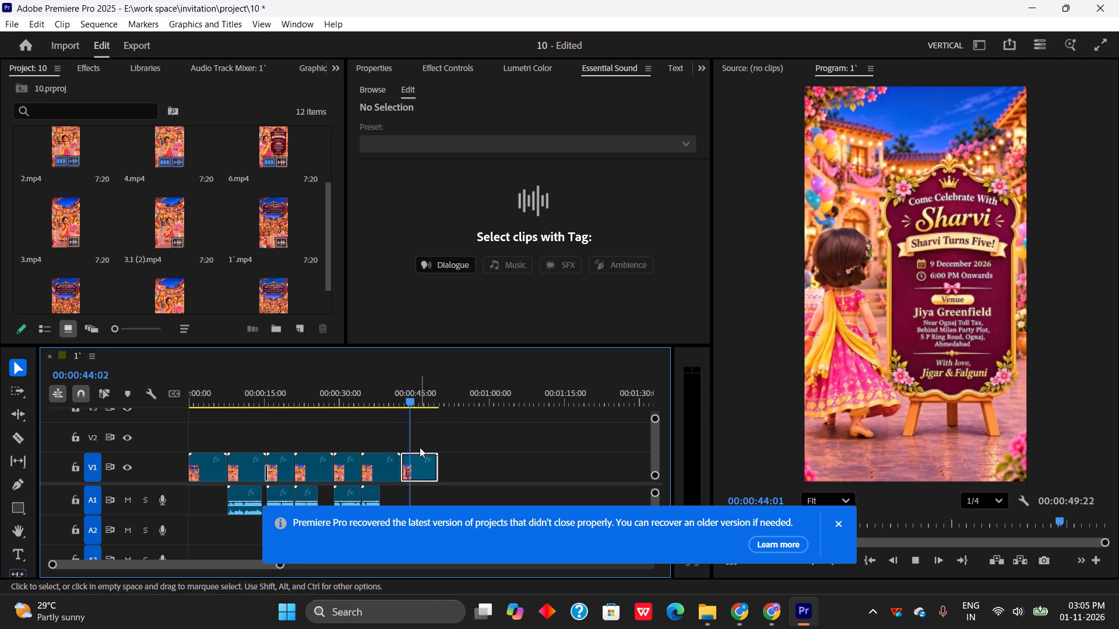
pyautogui.press('space')
pyautogui.moveTo(412, 402); pyautogui.dragTo(405, 418)
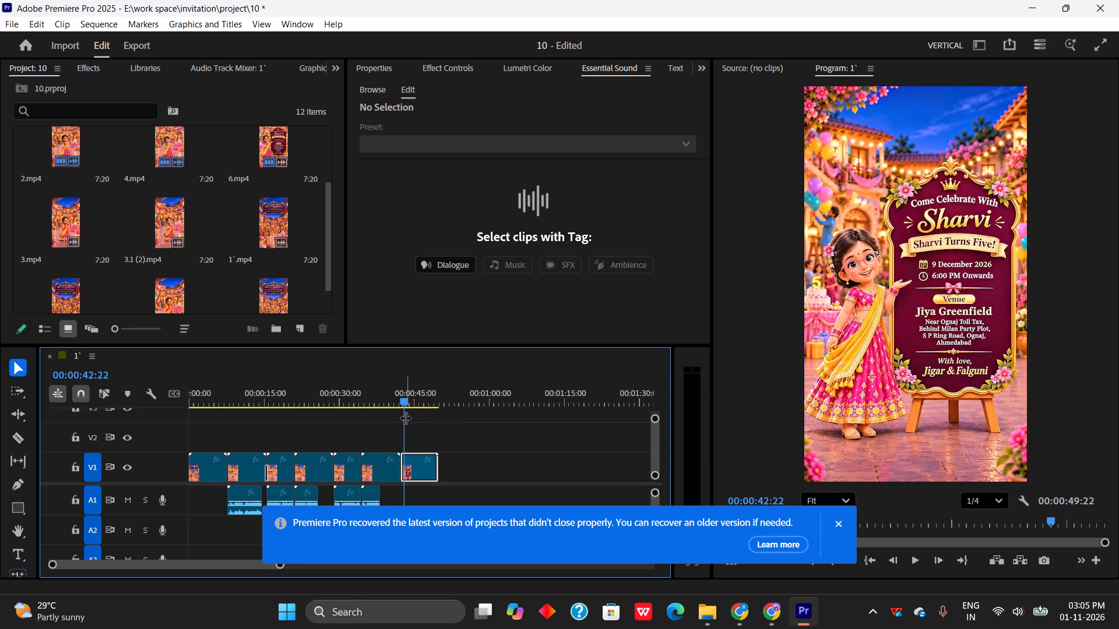
pyautogui.press('q')
pyautogui.moveTo(400, 404); pyautogui.dragTo(396, 411)
pyautogui.press('space')
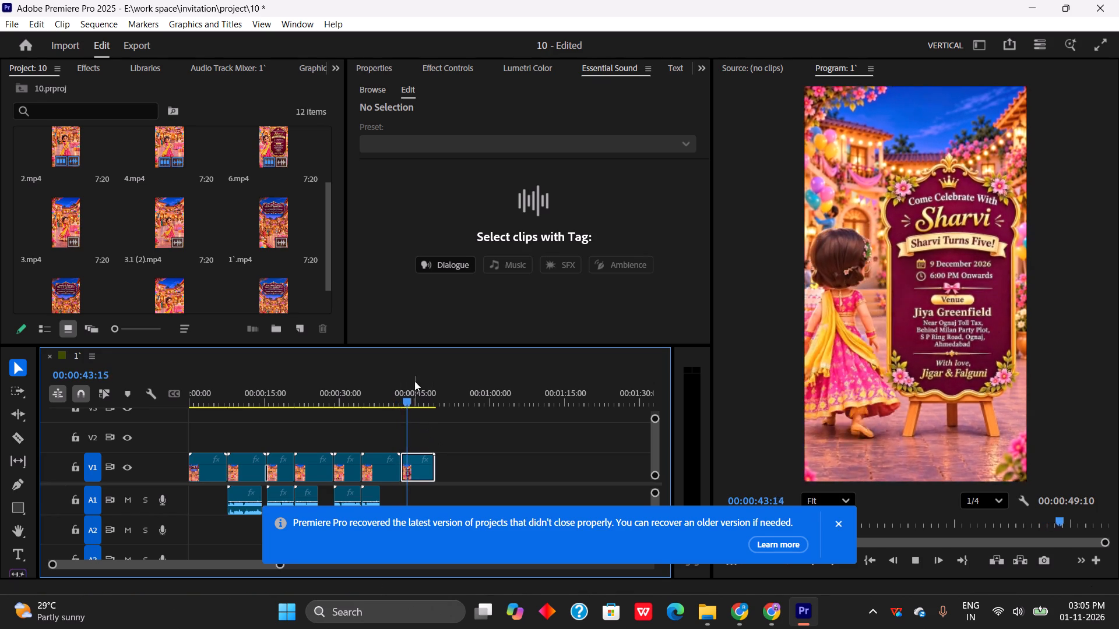
# Ripple-trim the end of the last V1 clip at 00:00:48:00 and play the shortened clip.
pyautogui.moveTo(409, 400); pyautogui.dragTo(430, 418)
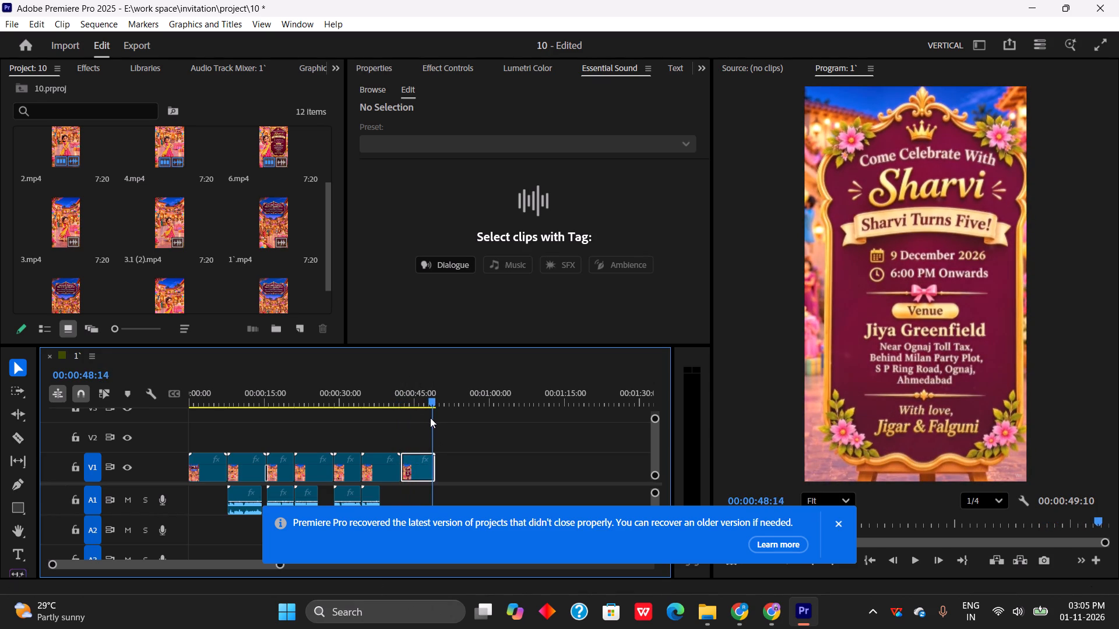
pyautogui.moveTo(430, 418); pyautogui.dragTo(425, 420)
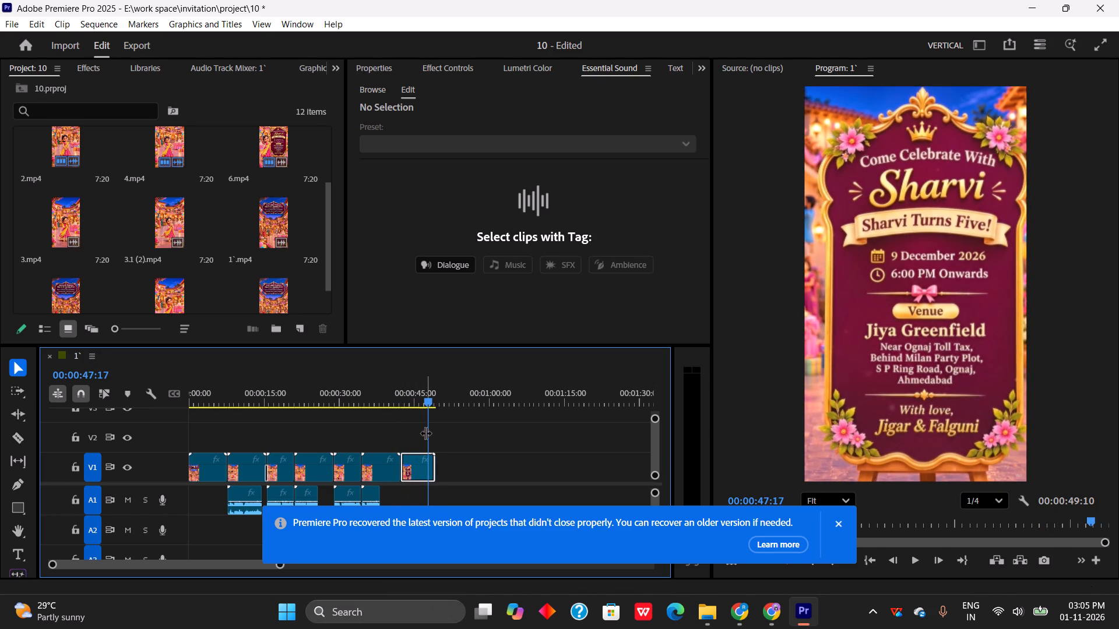
pyautogui.click(425, 404)
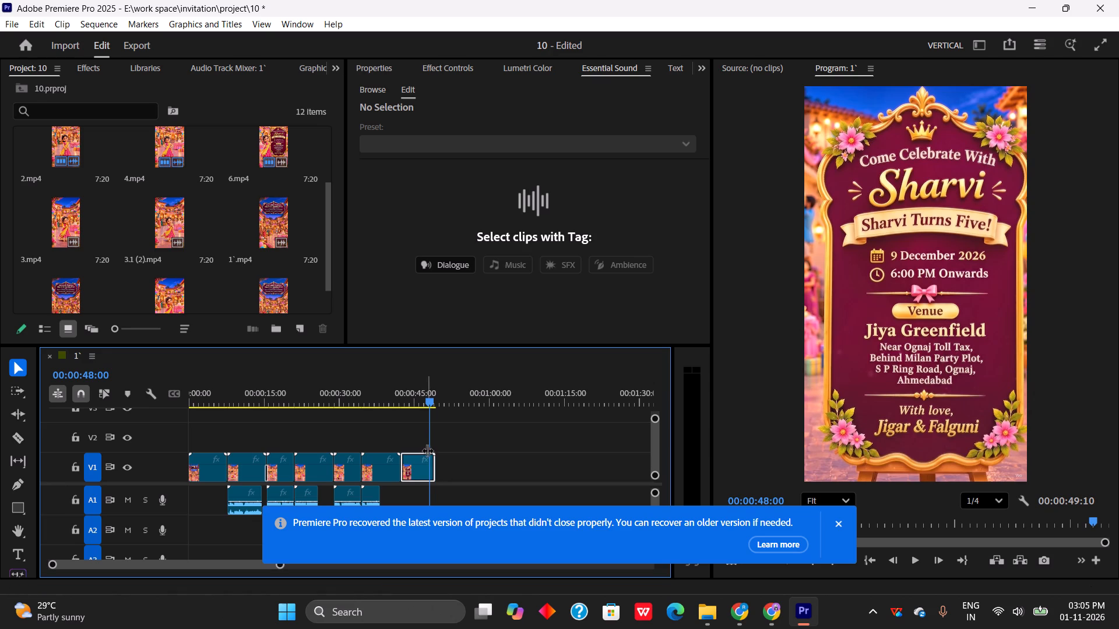
pyautogui.press('w')
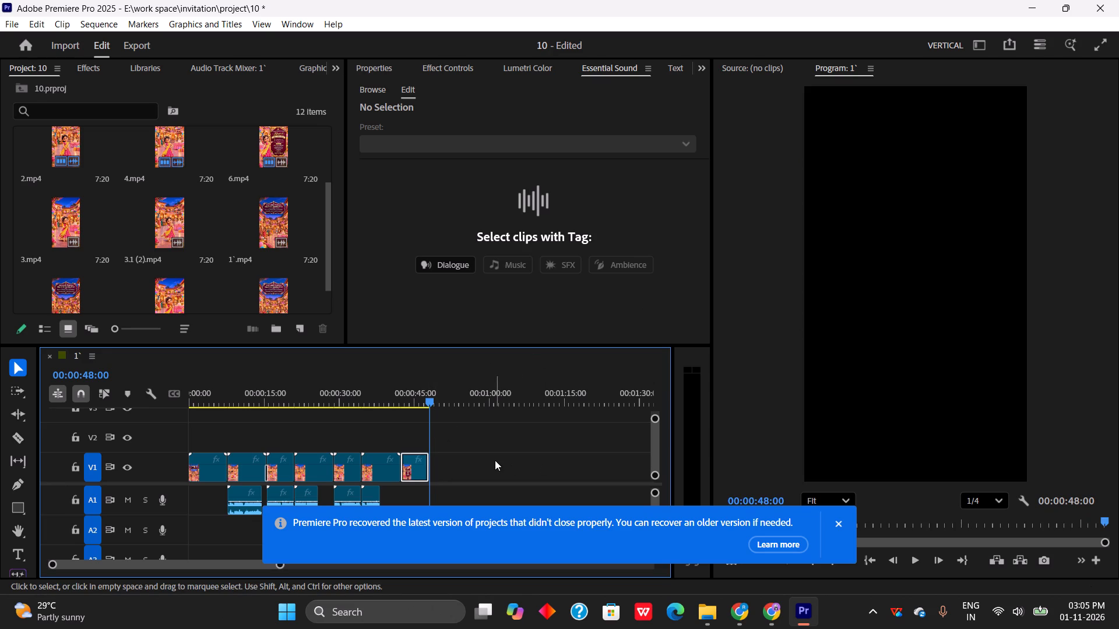
pyautogui.moveTo(432, 389); pyautogui.dragTo(401, 429)
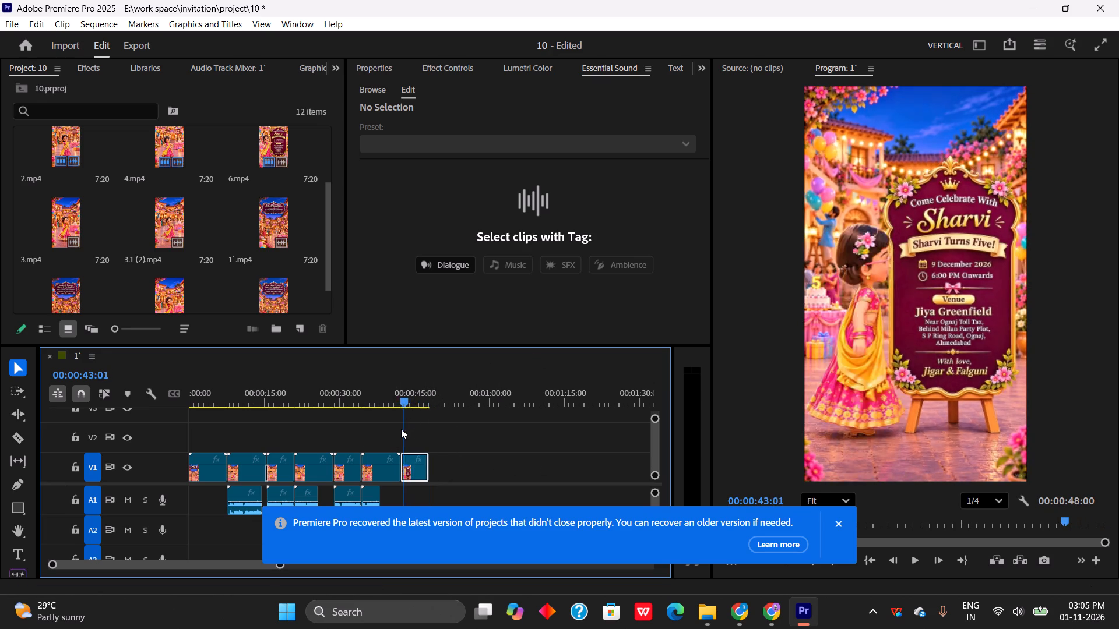
pyautogui.moveTo(401, 429); pyautogui.dragTo(400, 431)
pyautogui.press('space')
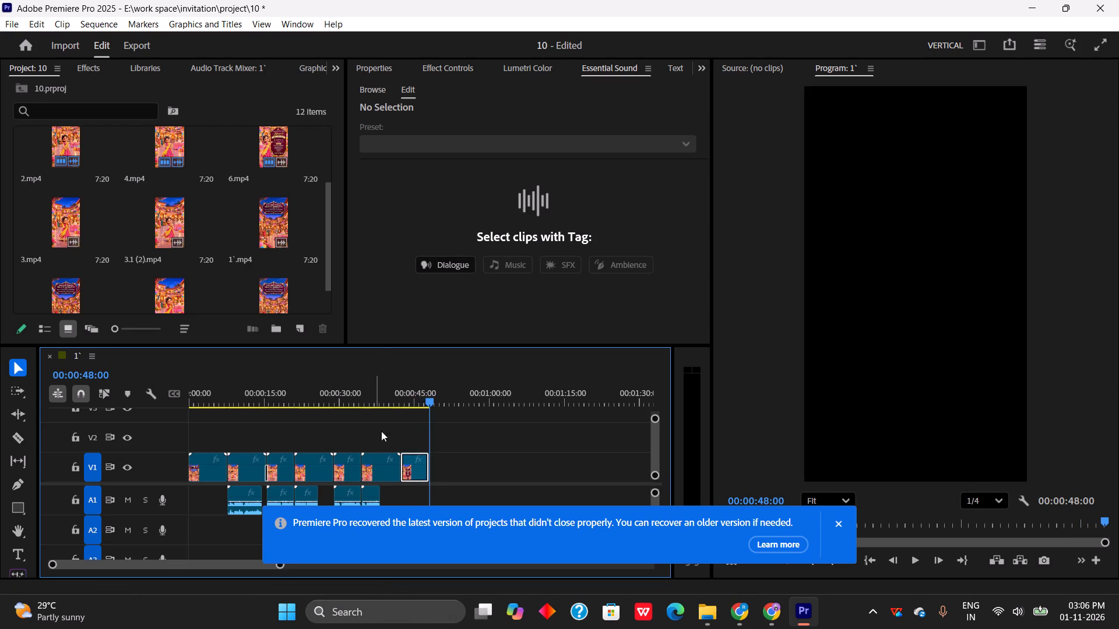
# Apply the default video transition to the end of the last V1 clip and play it.
pyautogui.hotkey('ctrl', 'd')
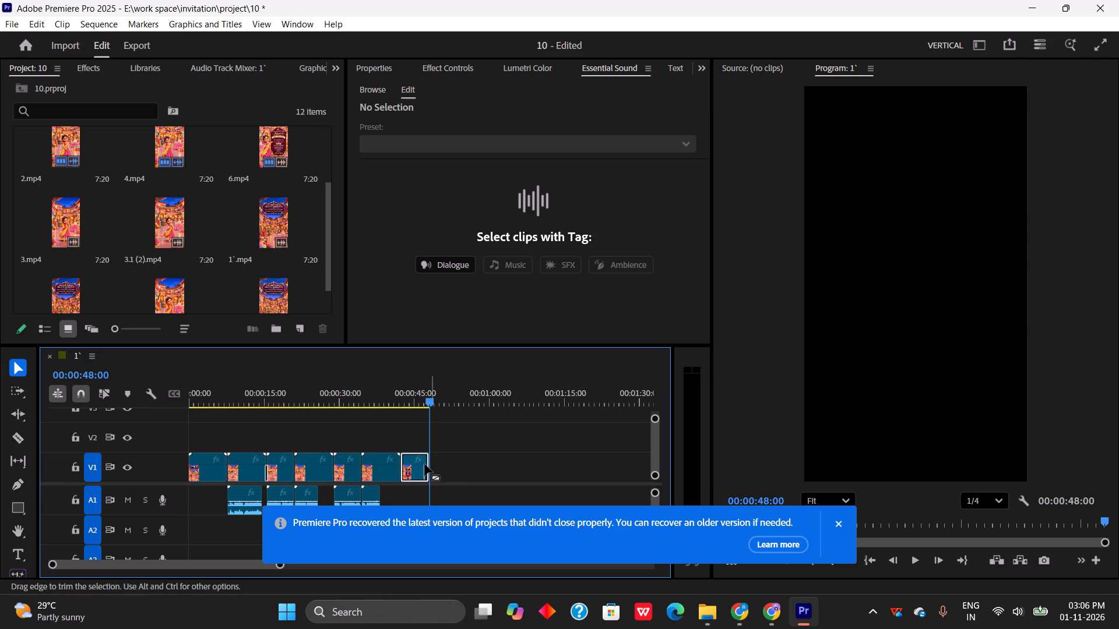
pyautogui.moveTo(434, 390); pyautogui.dragTo(416, 404)
pyautogui.press('space')
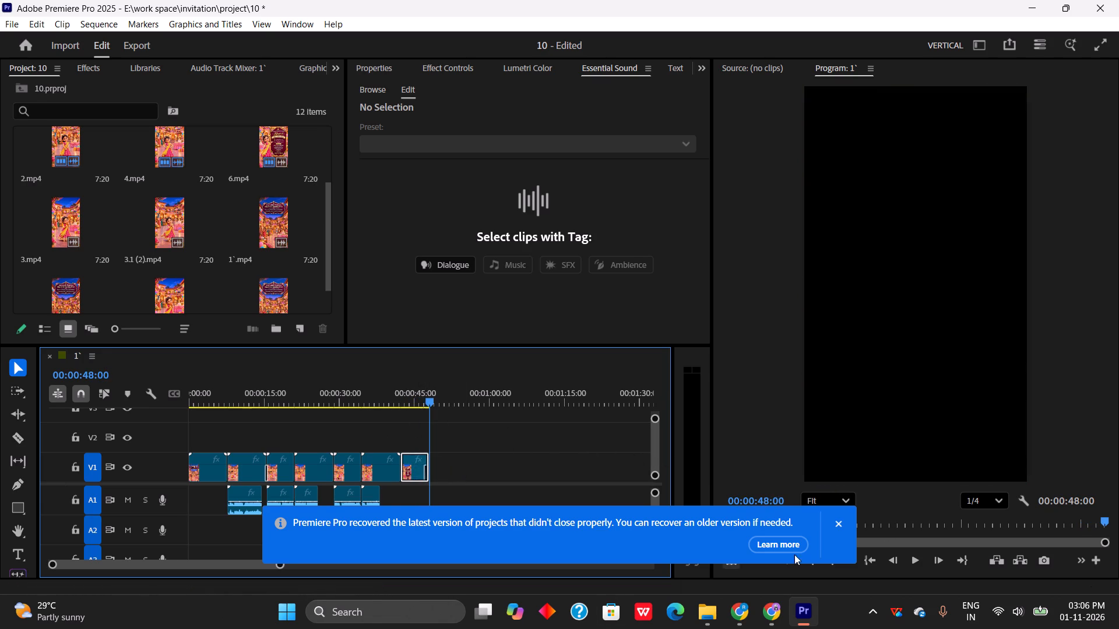
# Dismiss the project recovery notice.
pyautogui.click(839, 525)
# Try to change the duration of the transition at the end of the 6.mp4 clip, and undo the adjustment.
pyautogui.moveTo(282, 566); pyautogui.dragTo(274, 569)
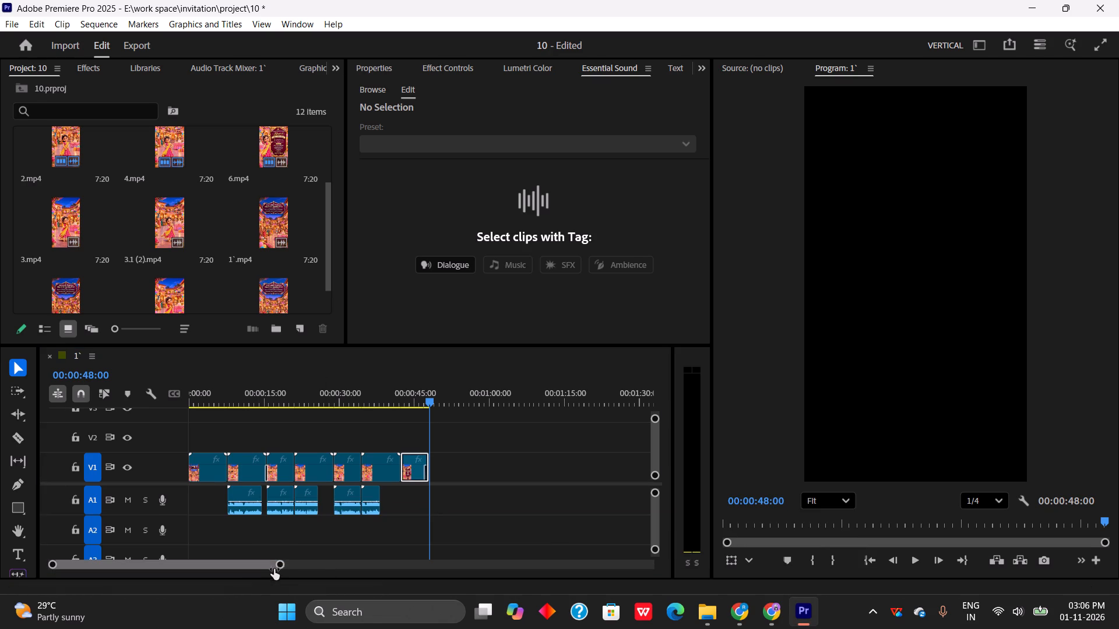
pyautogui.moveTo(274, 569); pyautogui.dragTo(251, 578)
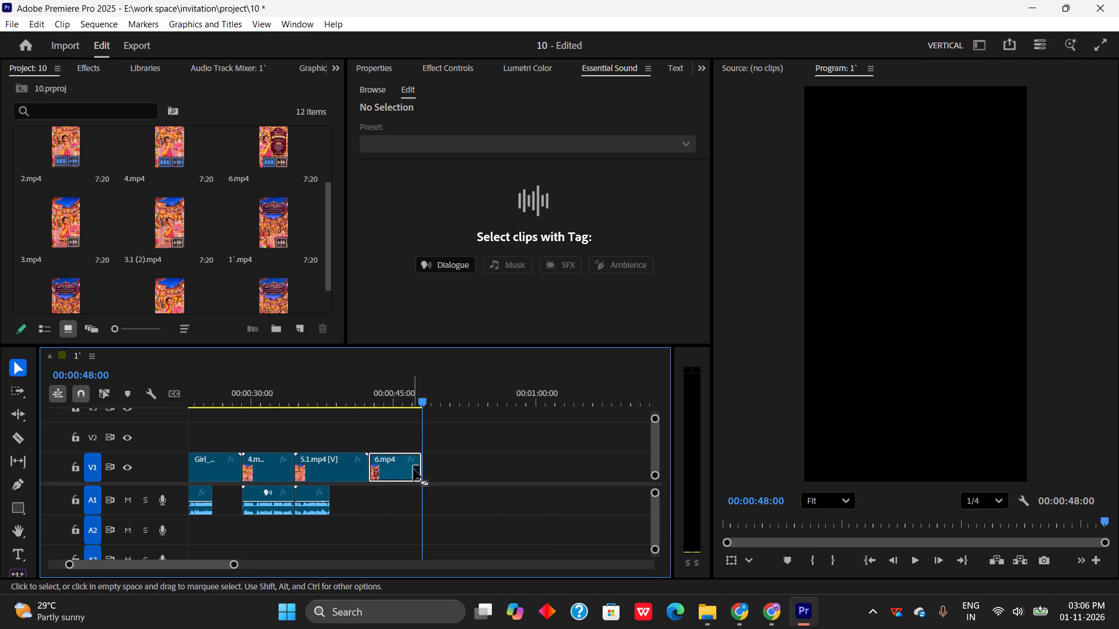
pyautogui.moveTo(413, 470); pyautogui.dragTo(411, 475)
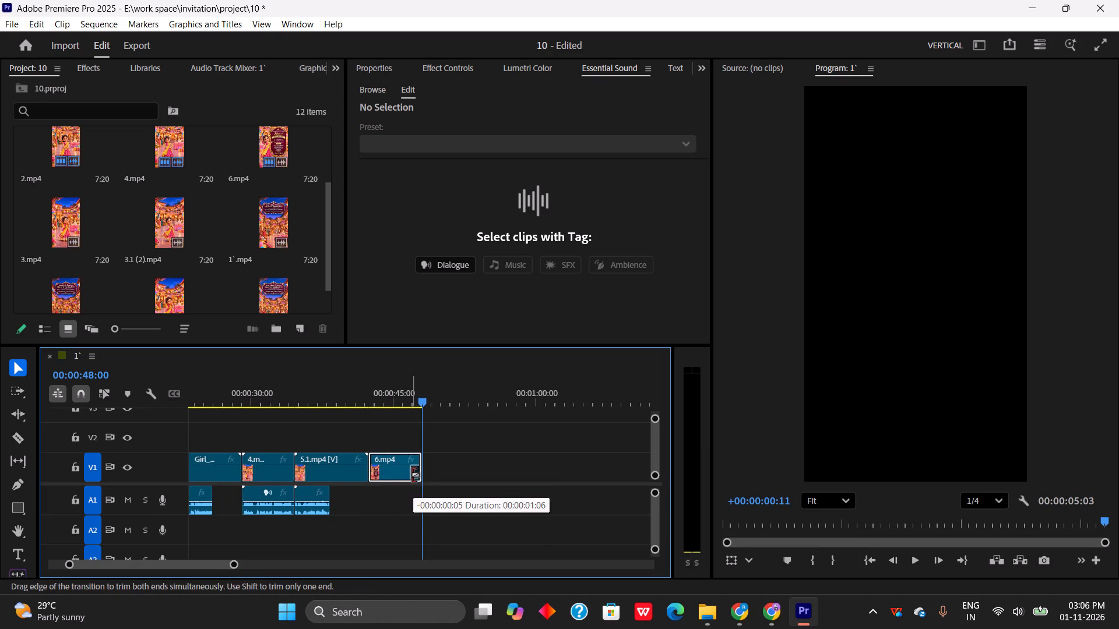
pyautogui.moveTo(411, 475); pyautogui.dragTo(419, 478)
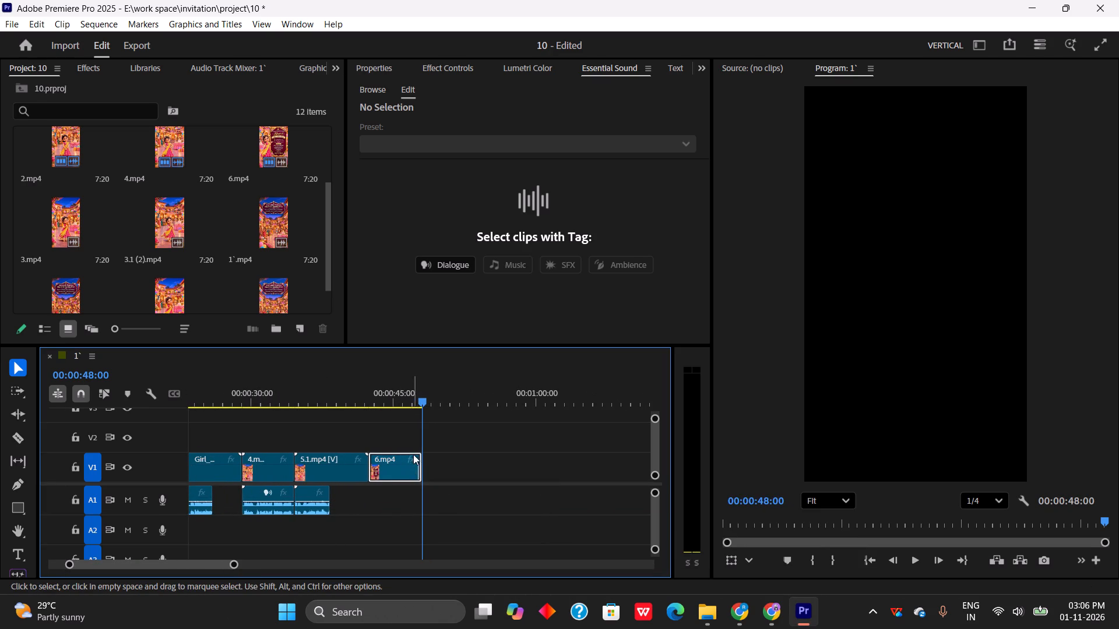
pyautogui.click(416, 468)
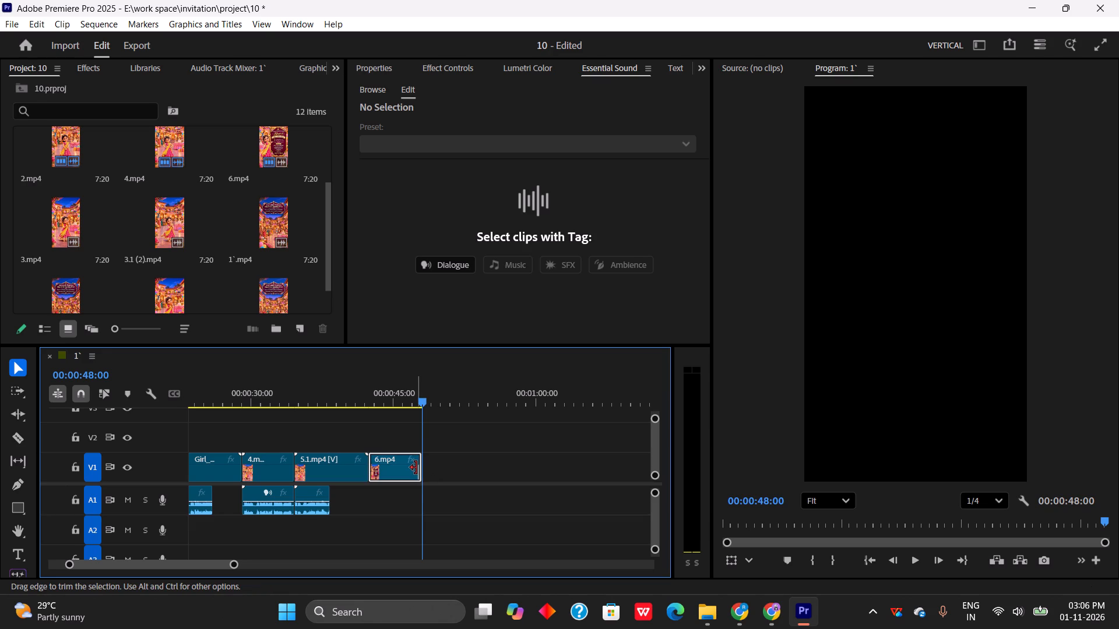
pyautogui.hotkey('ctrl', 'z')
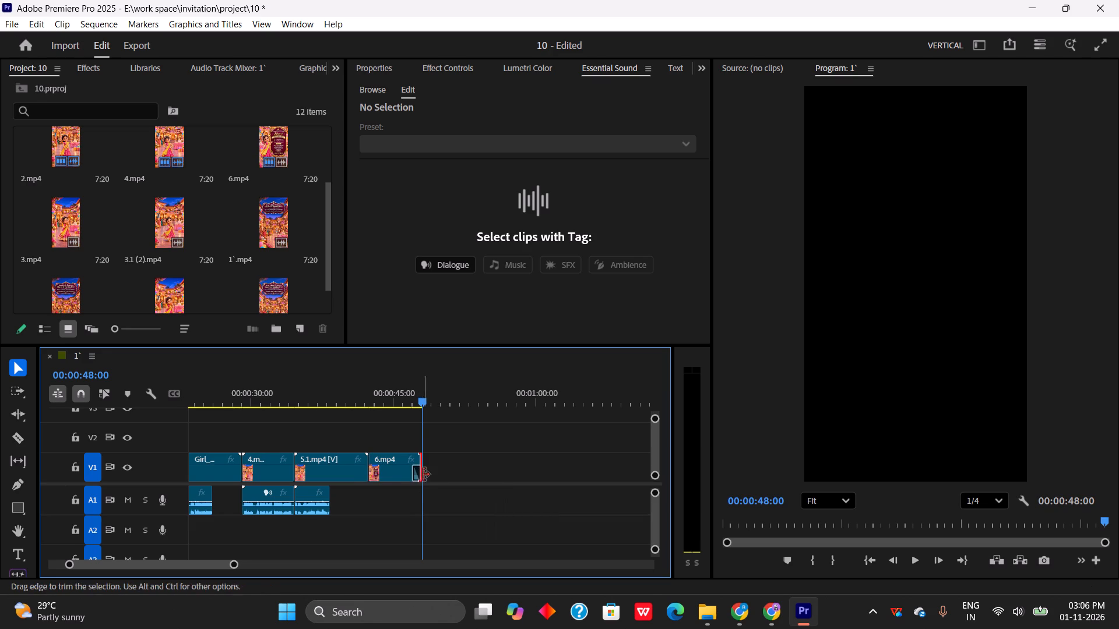
# Shorten the transition at the end of the 6.mp4 clip to about 16 frames and play it.
pyautogui.click(413, 471)
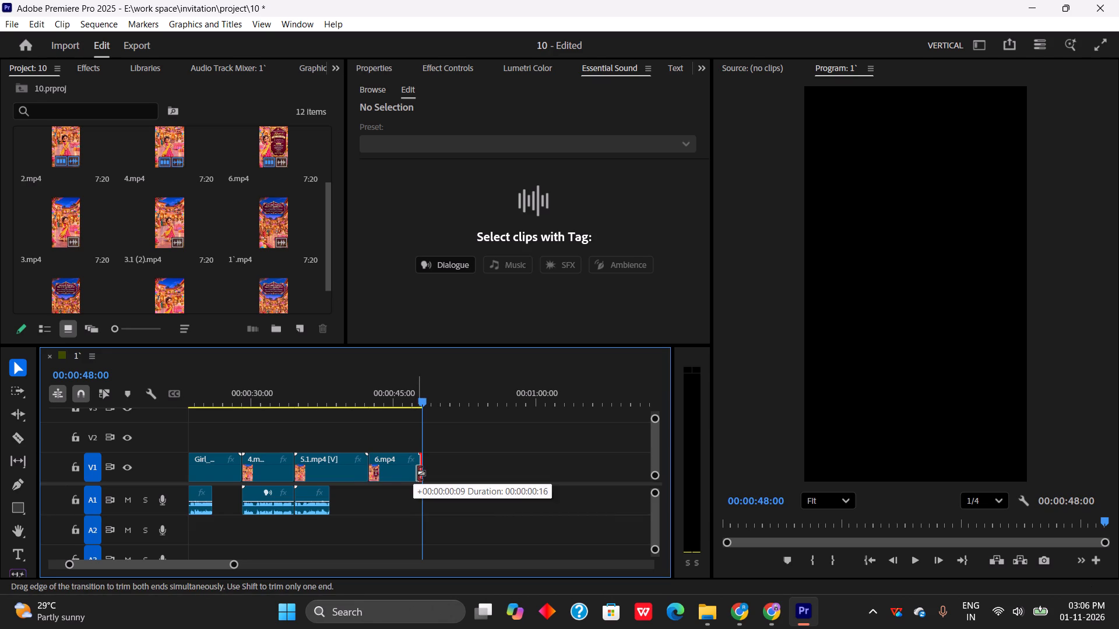
pyautogui.moveTo(419, 401); pyautogui.dragTo(411, 409)
pyautogui.press('space')
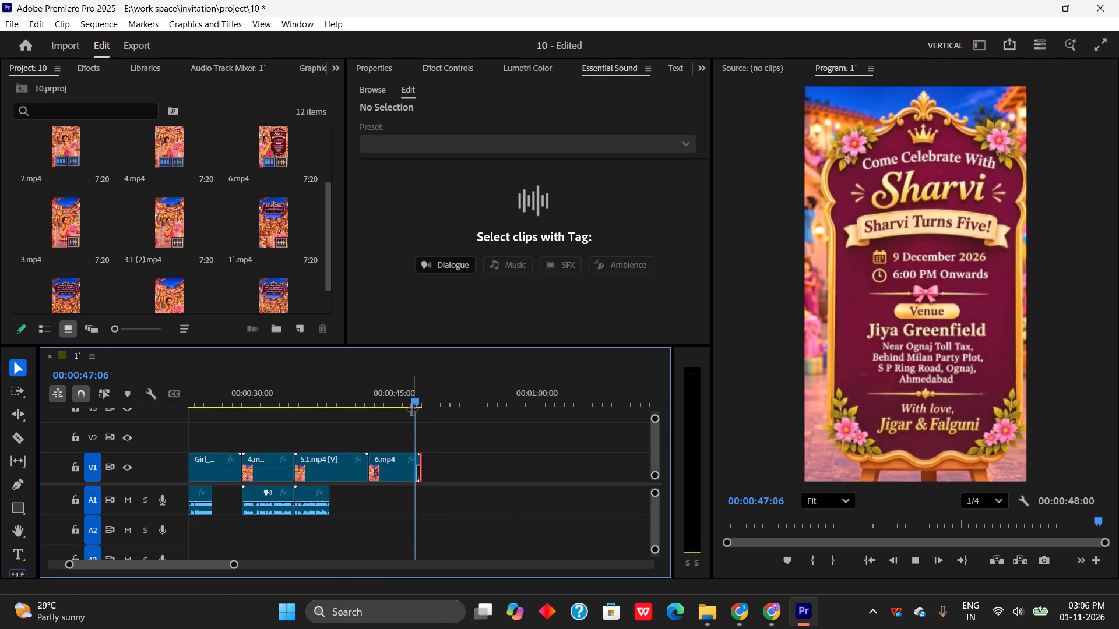
# Import the "Aashiyan - Barfi" song from the Downloads folder into the project.
pyautogui.scroll(-5, 304, 275)
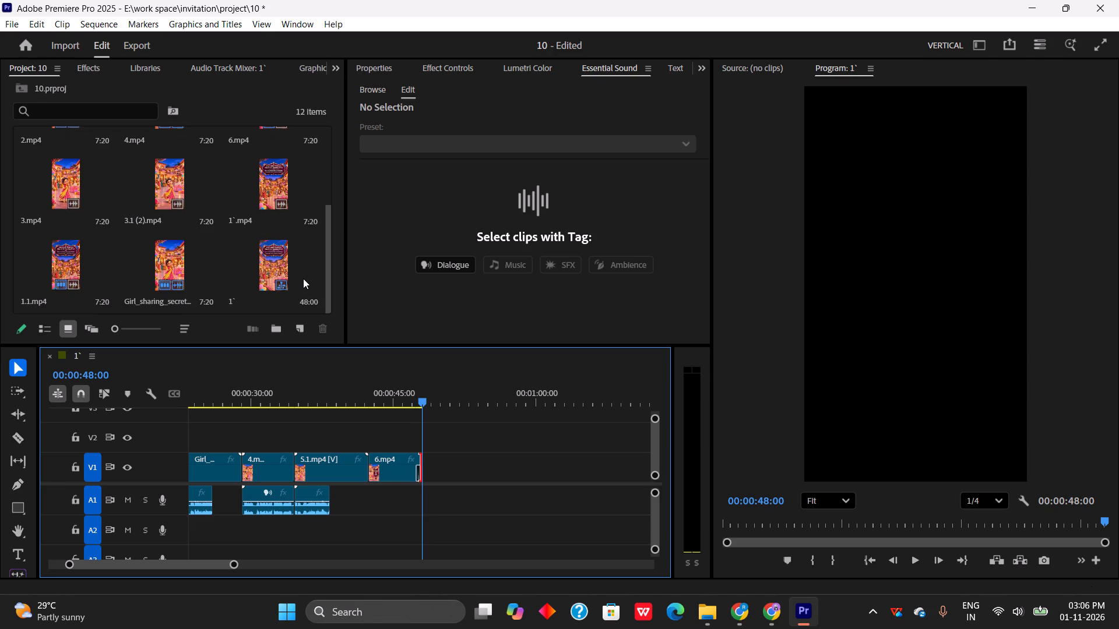
pyautogui.doubleClick(303, 288)
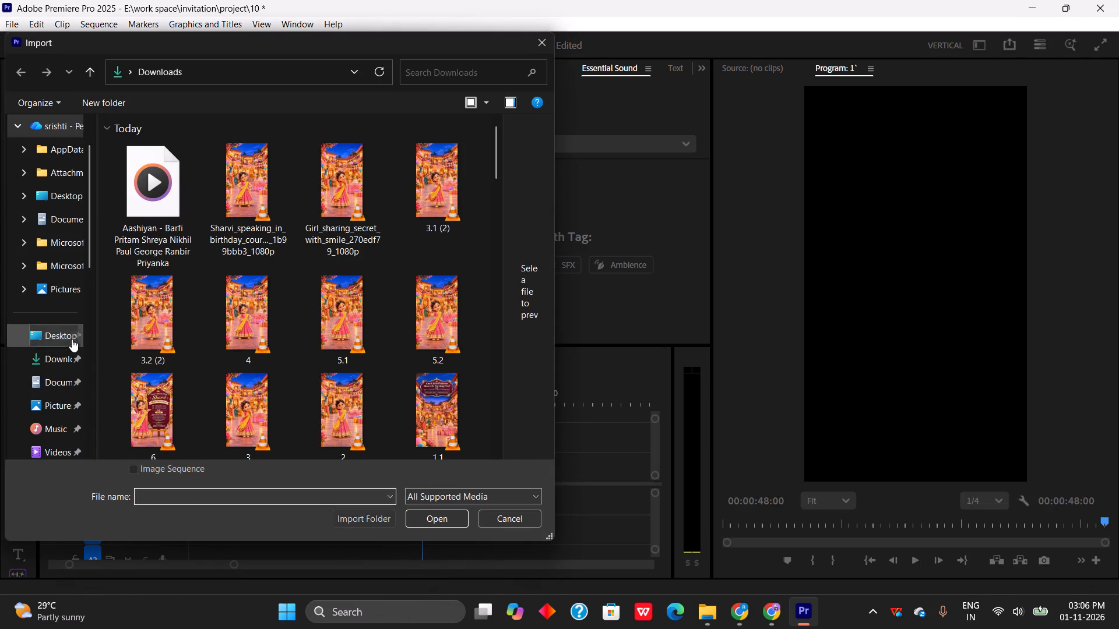
pyautogui.doubleClick(142, 217)
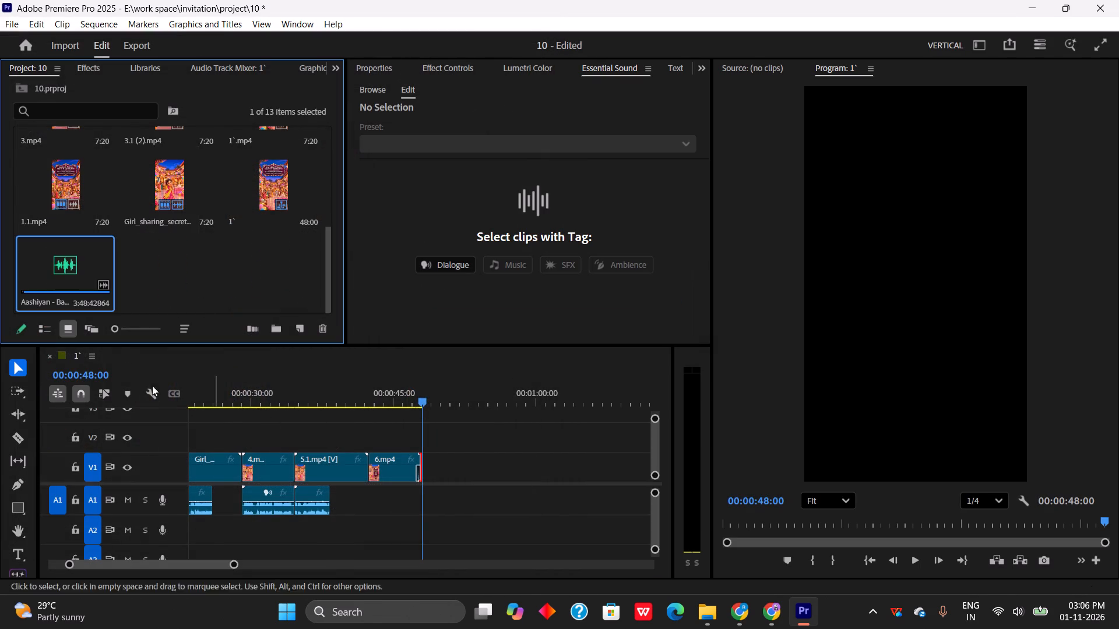
# Place the Aashiyan song on audio track A2 beneath the existing clips and play the sequence with it.
pyautogui.moveTo(71, 263); pyautogui.dragTo(177, 517)
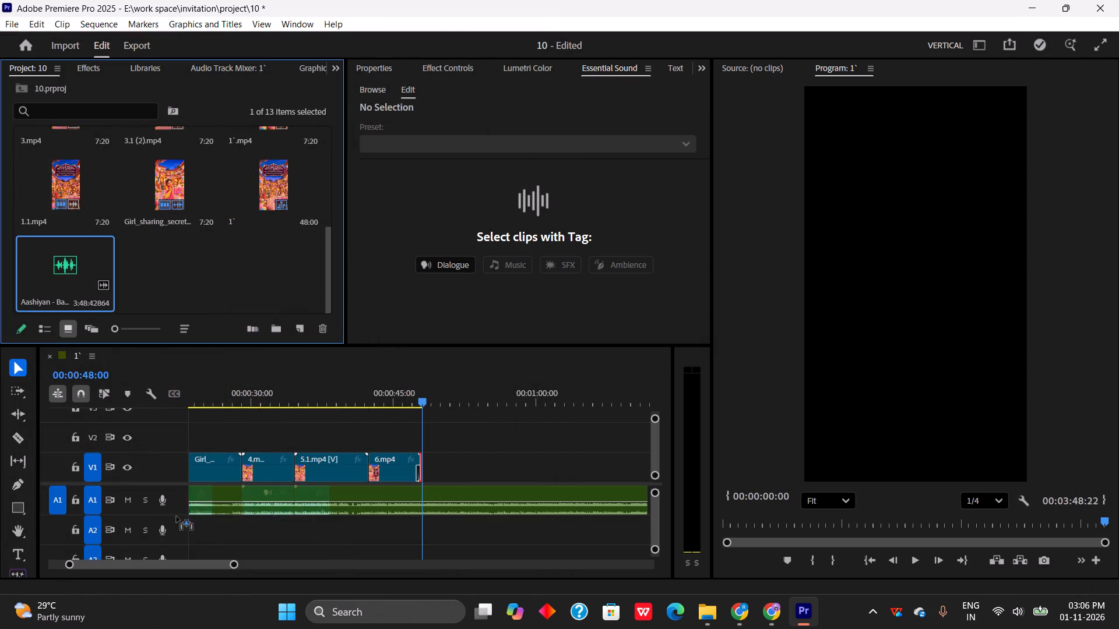
pyautogui.moveTo(177, 517); pyautogui.dragTo(165, 541)
pyautogui.moveTo(425, 398); pyautogui.dragTo(260, 455)
pyautogui.press('space')
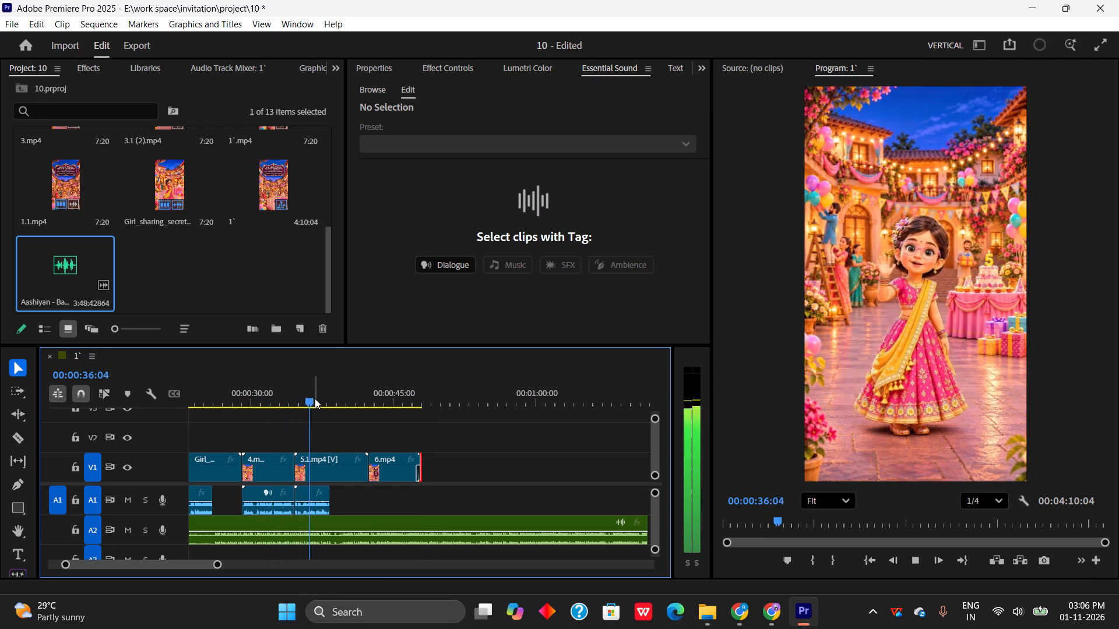
# Play on from about 46 seconds, cut the Aashiyan song on track A2 at about 1:03, and delete the part before the cut.
pyautogui.press('space')
pyautogui.moveTo(309, 395); pyautogui.dragTo(407, 426)
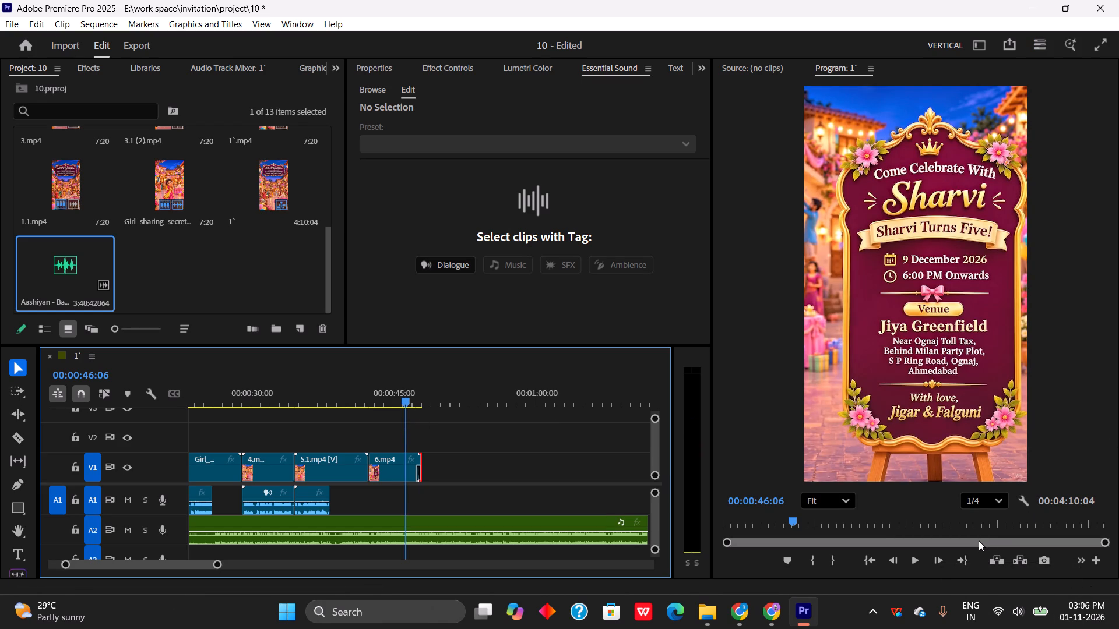
pyautogui.press('space')
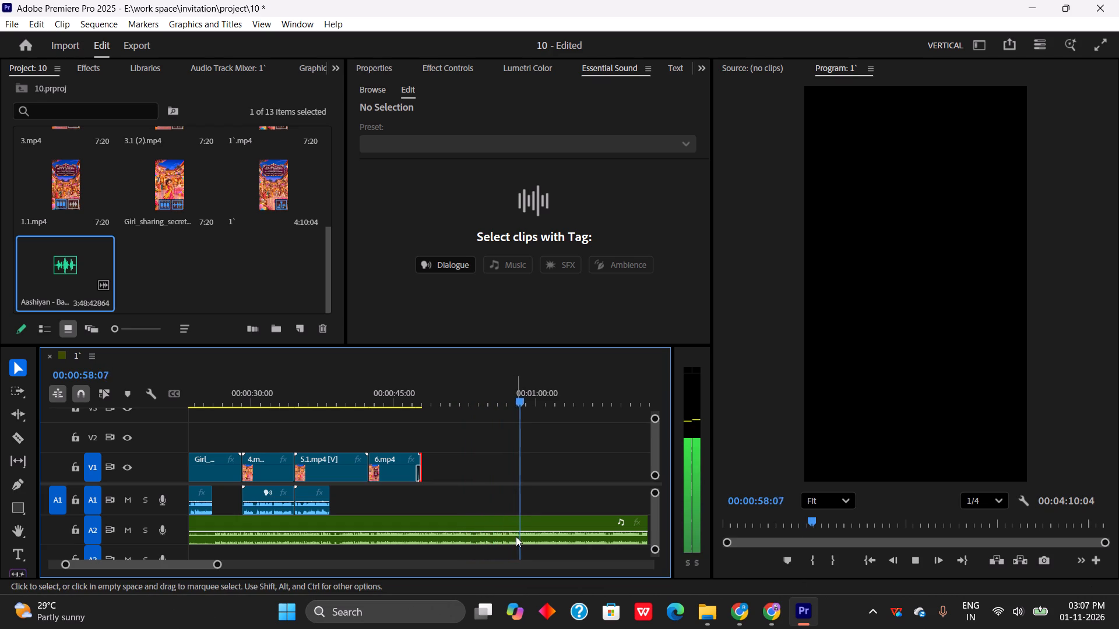
pyautogui.press('c')
pyautogui.click(565, 532)
pyautogui.press('v')
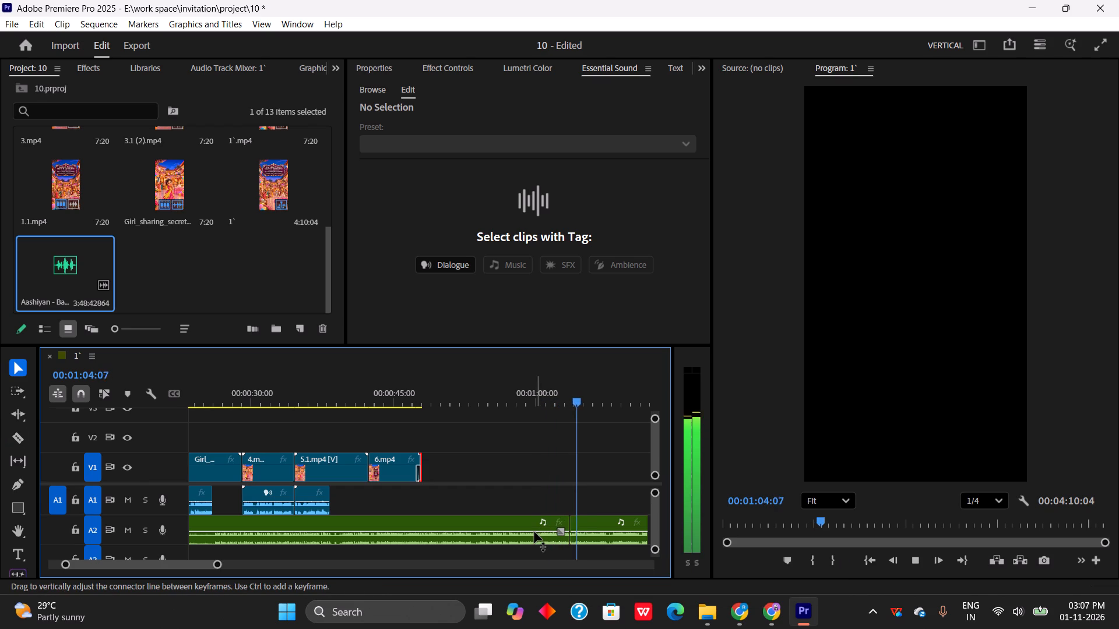
pyautogui.click(534, 532)
pyautogui.press('Delete')
pyautogui.click(515, 528)
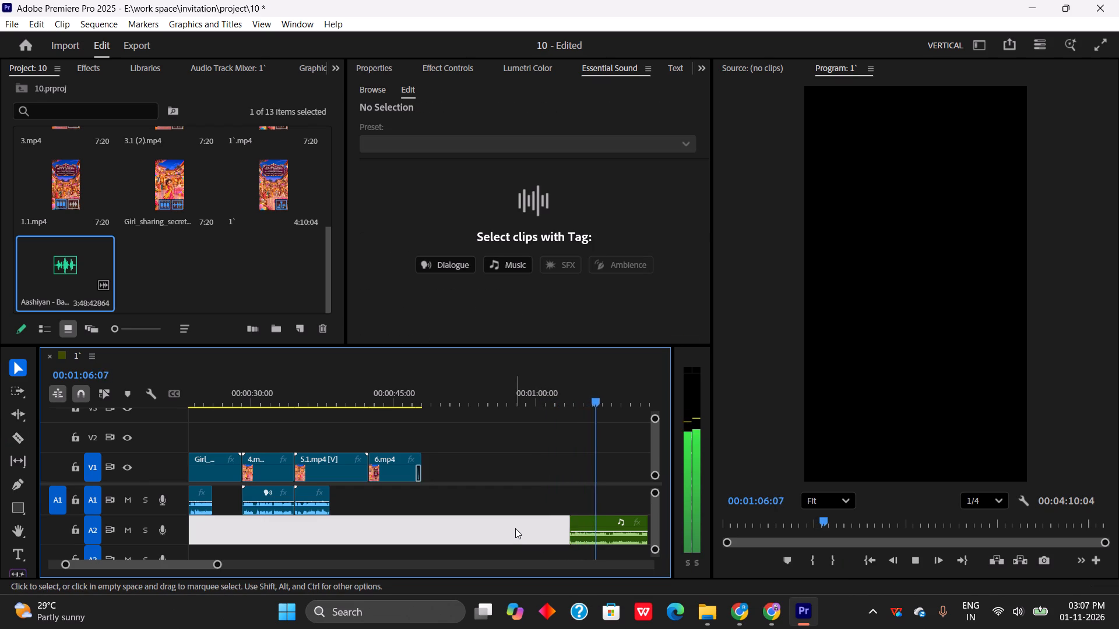
pyautogui.press('Delete')
# Cut the remaining Aashiyan song again at 00:01:07:04 and delete the short piece in front of the cut.
pyautogui.press('space')
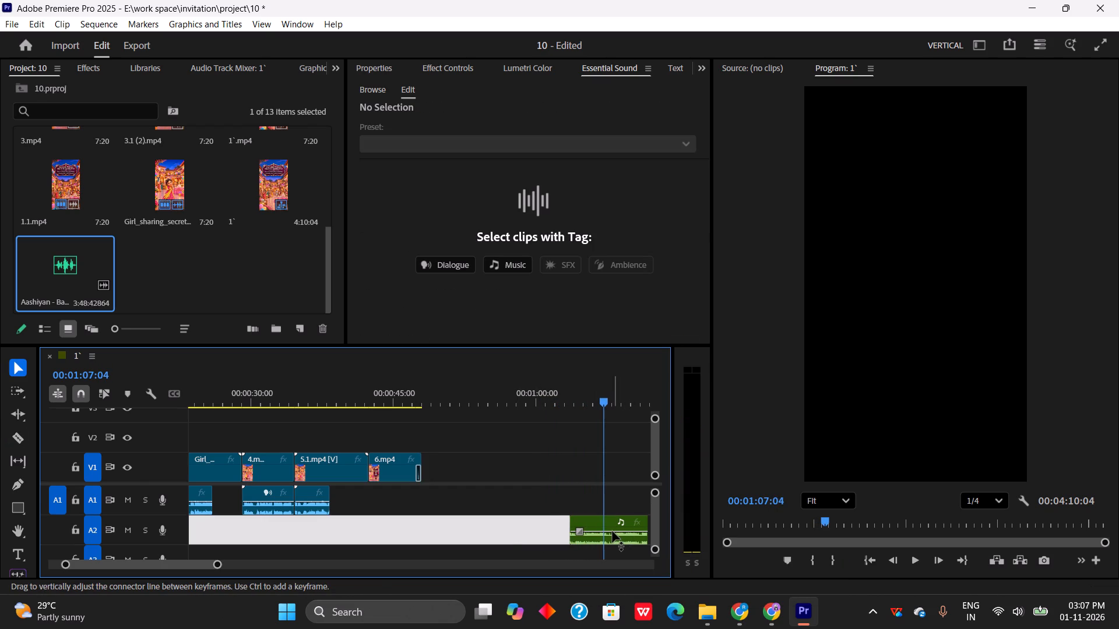
pyautogui.press('c')
pyautogui.click(605, 530)
pyautogui.press('v')
pyautogui.click(580, 539)
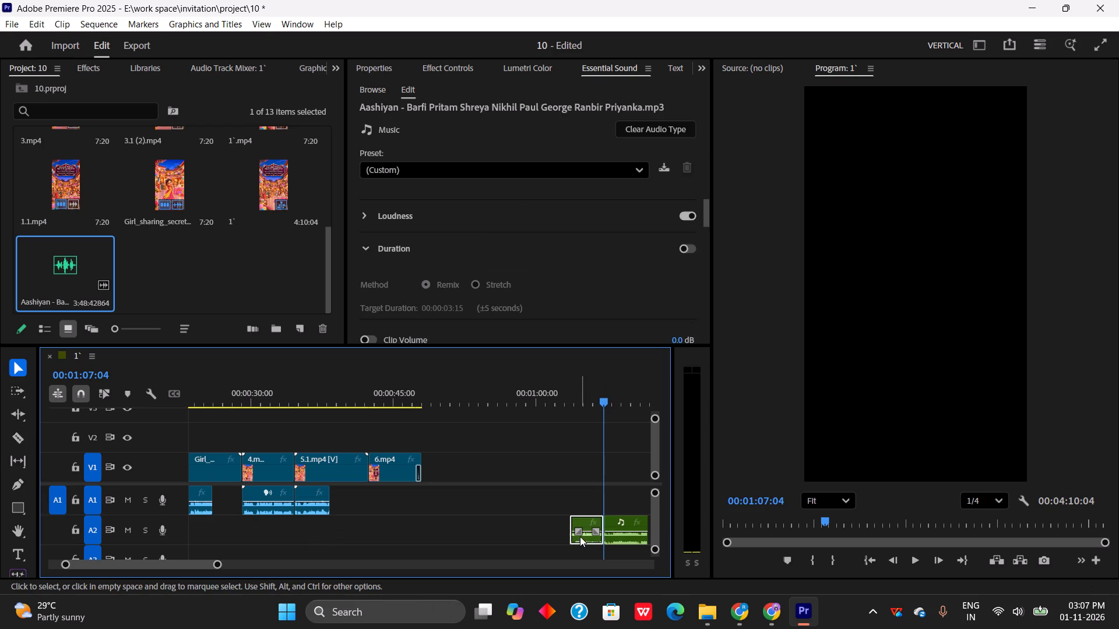
pyautogui.press('Delete')
# Move the remaining Aashiyan song on track A2 to the very start of the sequence and play it from there.
pyautogui.moveTo(631, 527); pyautogui.dragTo(178, 540)
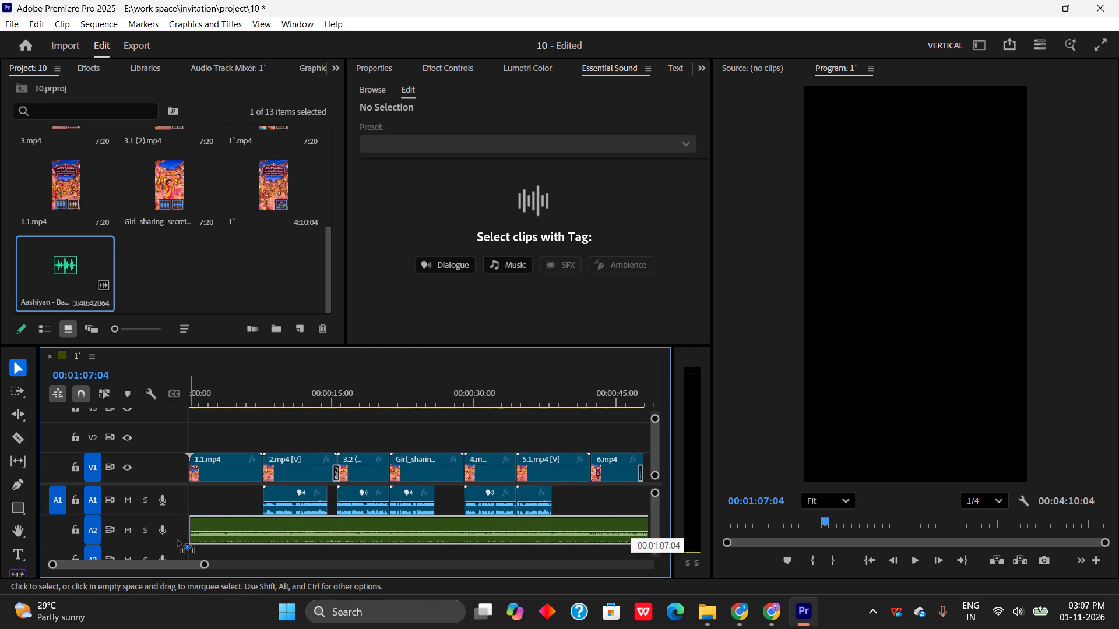
pyautogui.moveTo(178, 540); pyautogui.dragTo(160, 540)
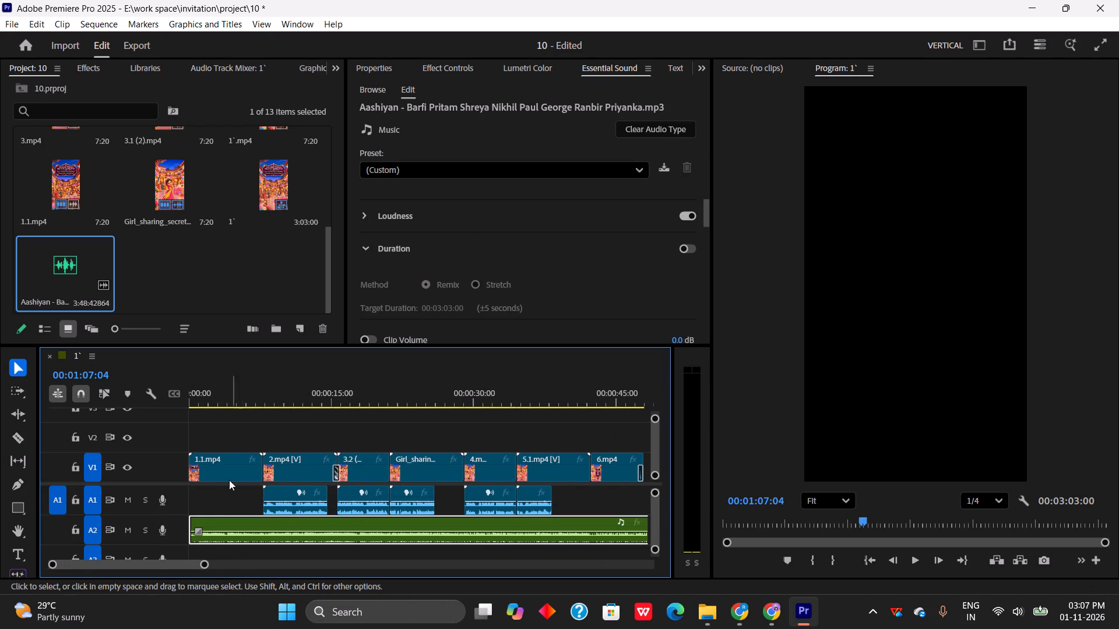
pyautogui.press('space')
pyautogui.press('space')
pyautogui.moveTo(220, 397); pyautogui.dragTo(218, 397)
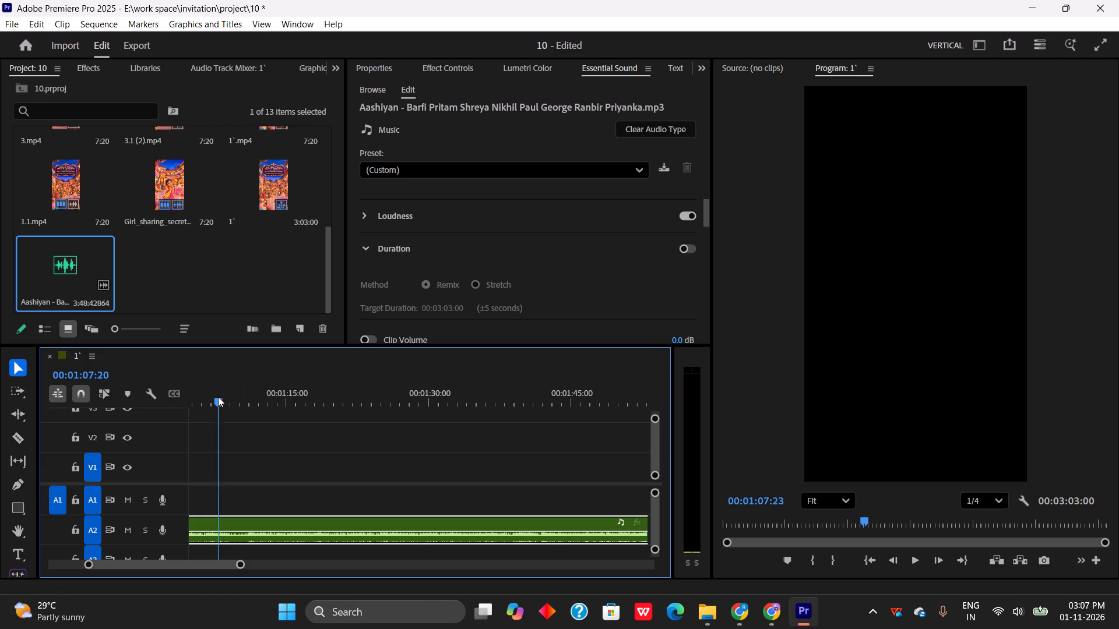
pyautogui.moveTo(218, 397); pyautogui.dragTo(172, 412)
pyautogui.press('space')
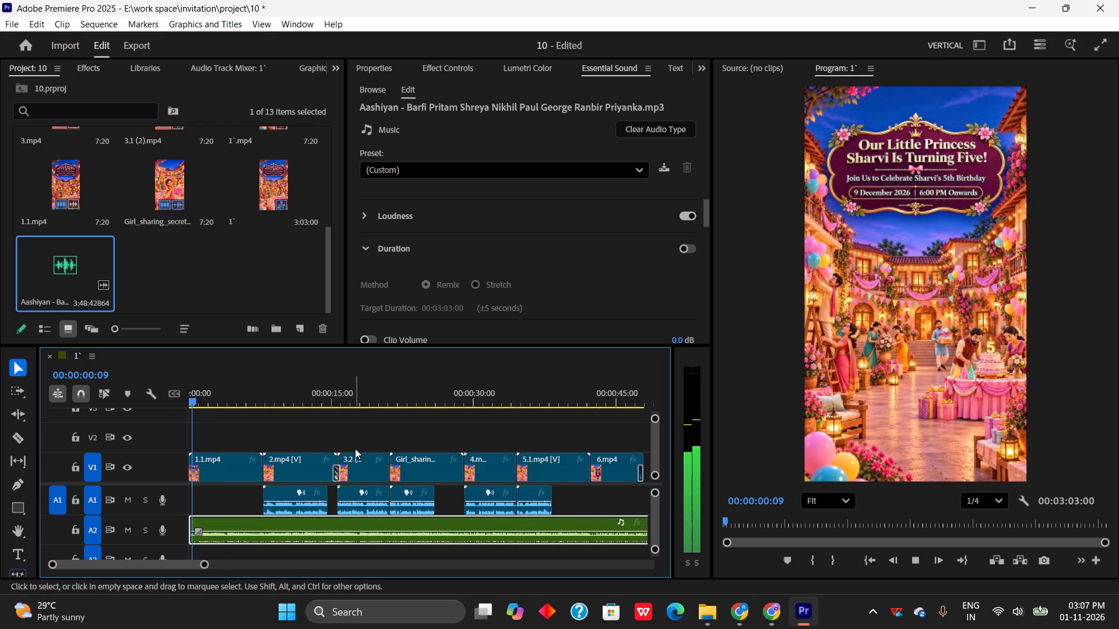
pyautogui.press('space')
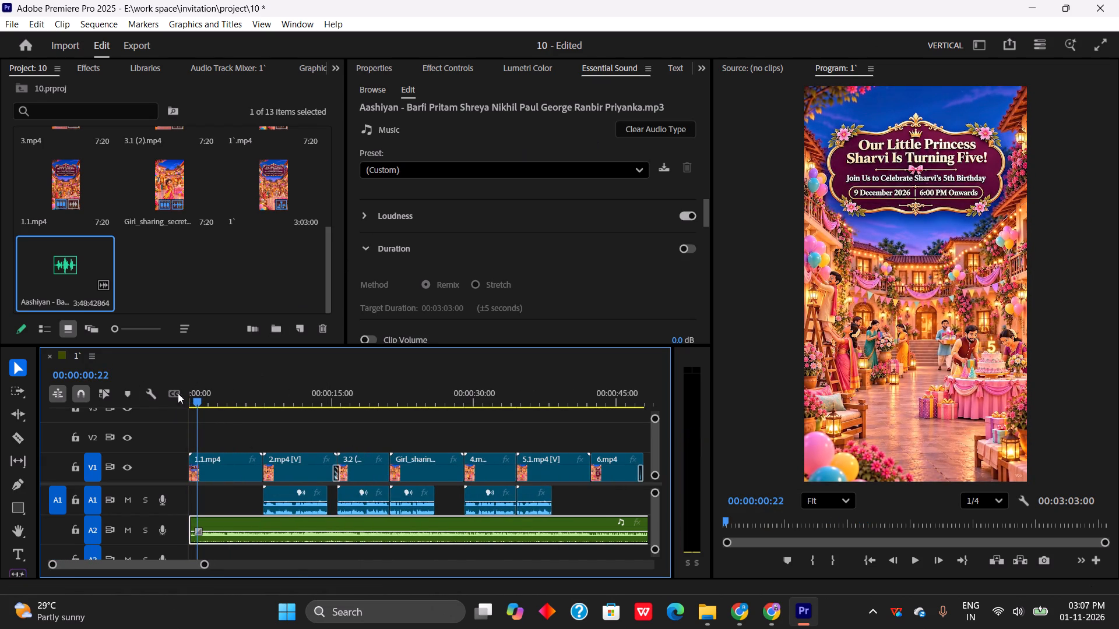
# Trim the song's opening up to 00:00:00:13, shift the song back to the sequence start, and play from the beginning.
pyautogui.moveTo(194, 397); pyautogui.dragTo(196, 402)
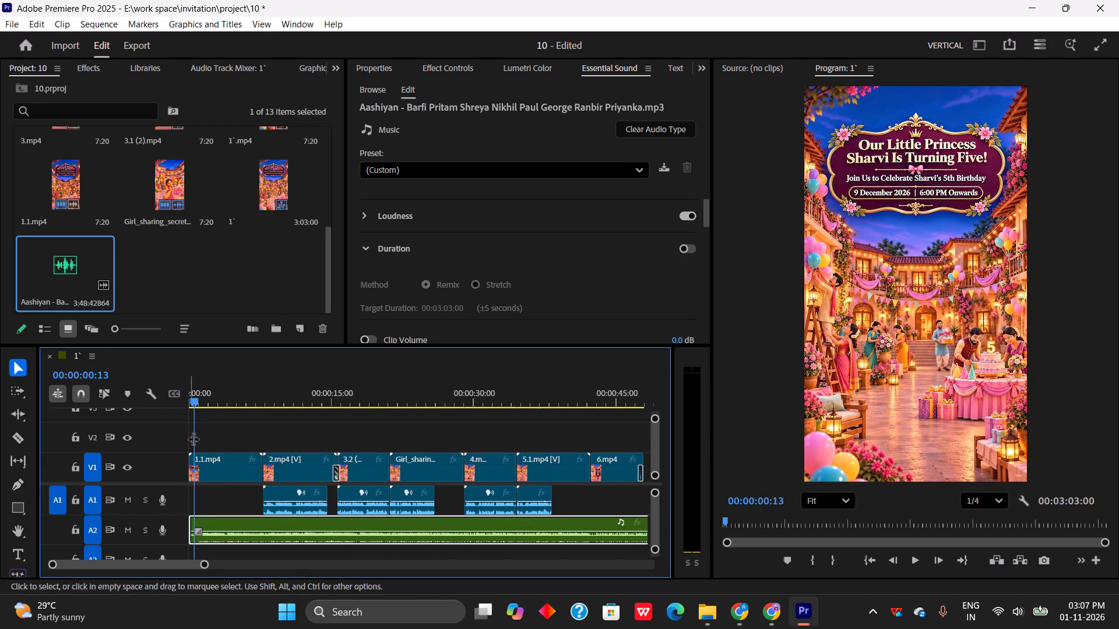
pyautogui.press('c')
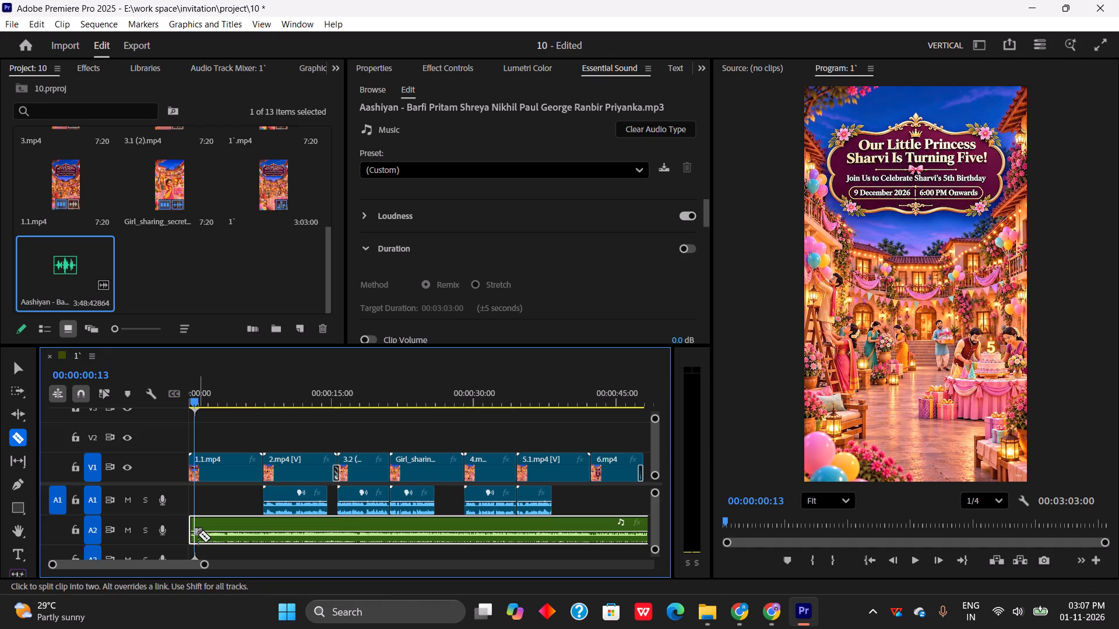
pyautogui.click(198, 535)
pyautogui.press('v')
pyautogui.press('Delete')
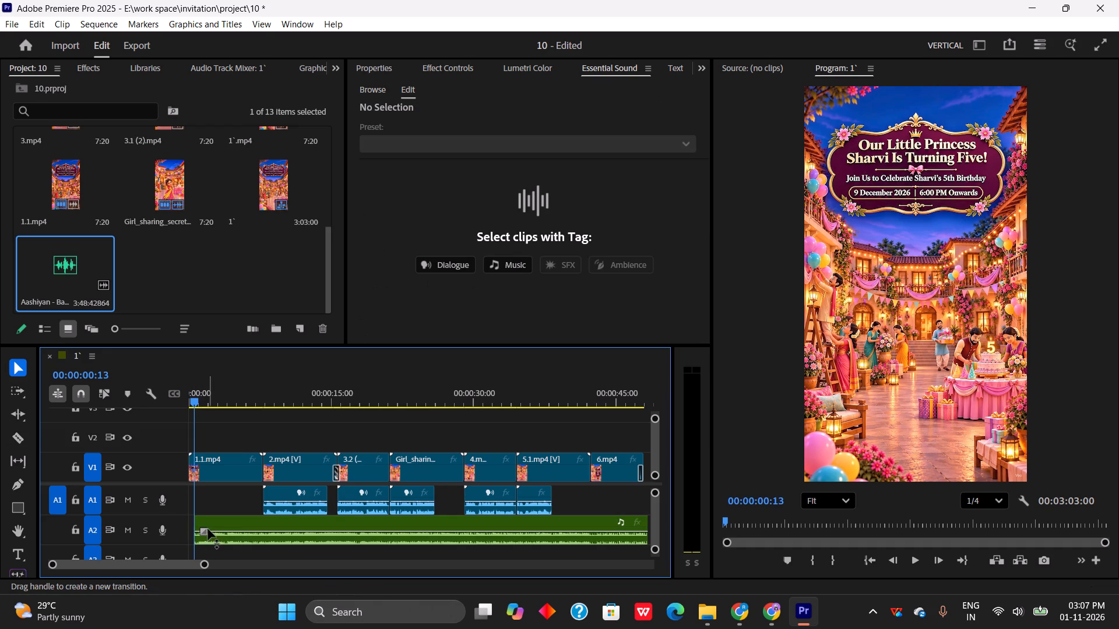
pyautogui.press('v')
pyautogui.moveTo(247, 522); pyautogui.dragTo(204, 527)
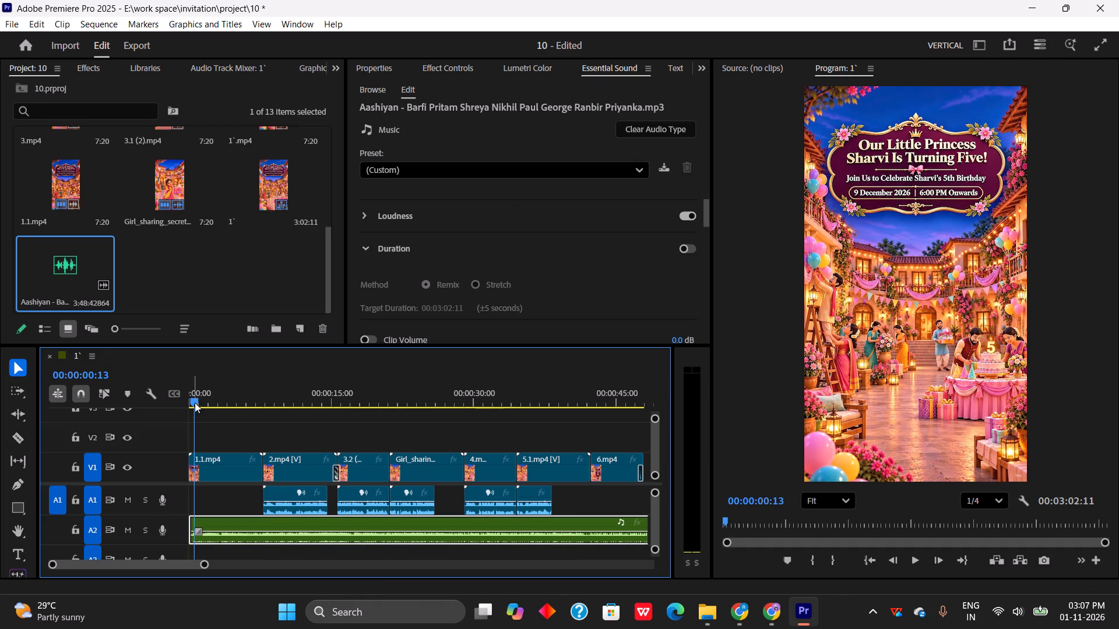
pyautogui.moveTo(195, 402); pyautogui.dragTo(175, 411)
pyautogui.press('space')
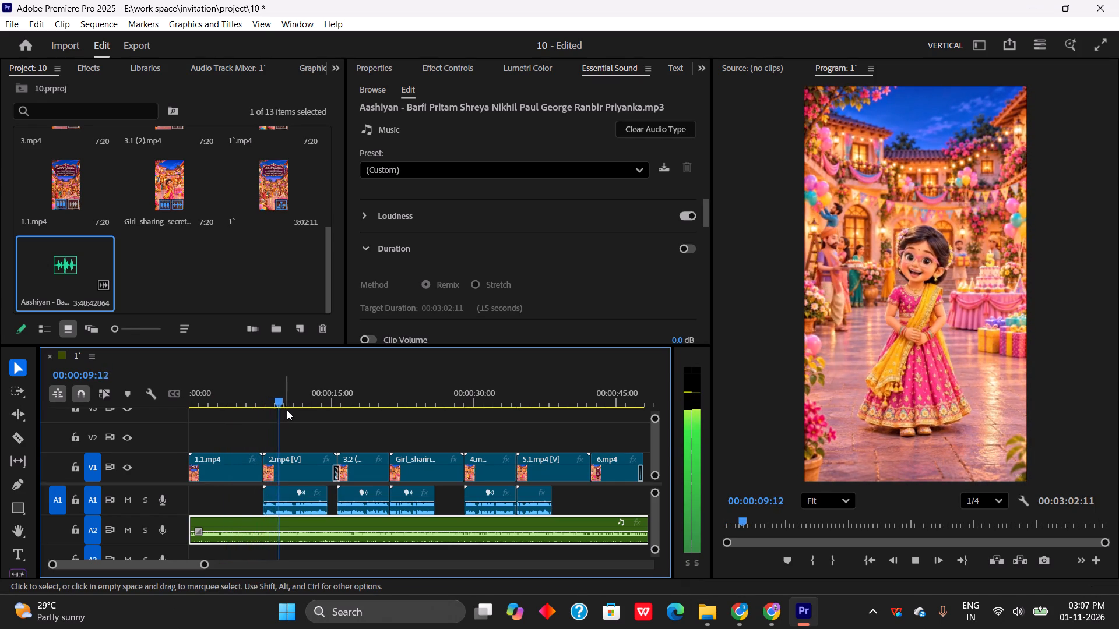
pyautogui.press('space')
# Cut the Aashiyan song at the end of the 6.mp4 clip, delete the excess after it, and select the remaining song.
pyautogui.moveTo(203, 564); pyautogui.dragTo(231, 567)
pyautogui.moveTo(259, 404); pyautogui.dragTo(510, 465)
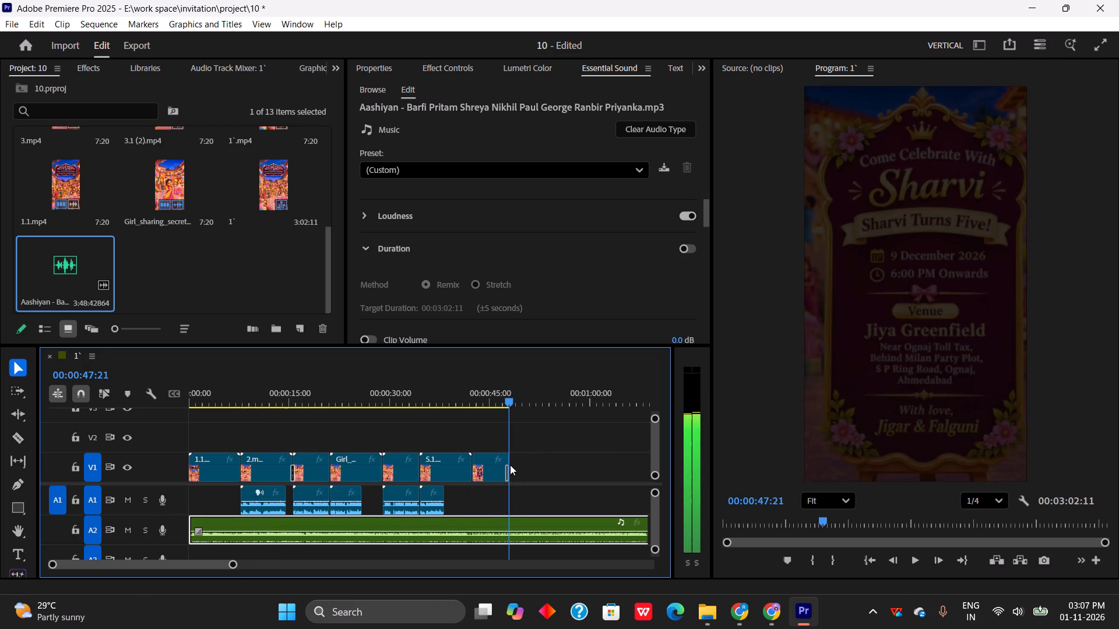
pyautogui.moveTo(510, 465); pyautogui.dragTo(510, 465)
pyautogui.press('c')
pyautogui.click(511, 529)
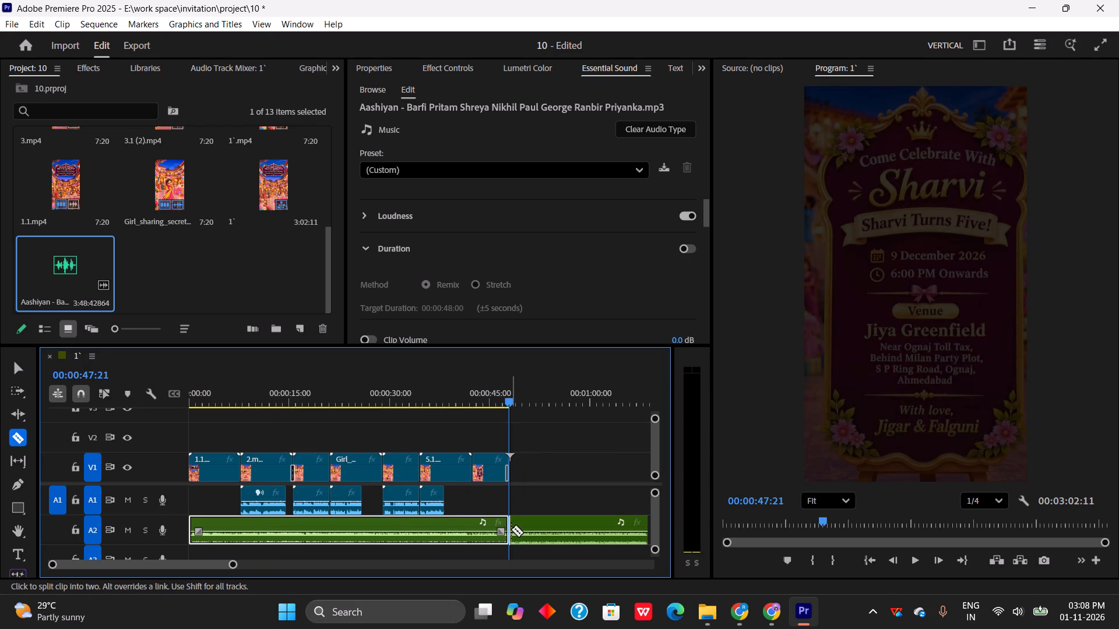
pyautogui.press('v')
pyautogui.click(525, 531)
pyautogui.press('Delete')
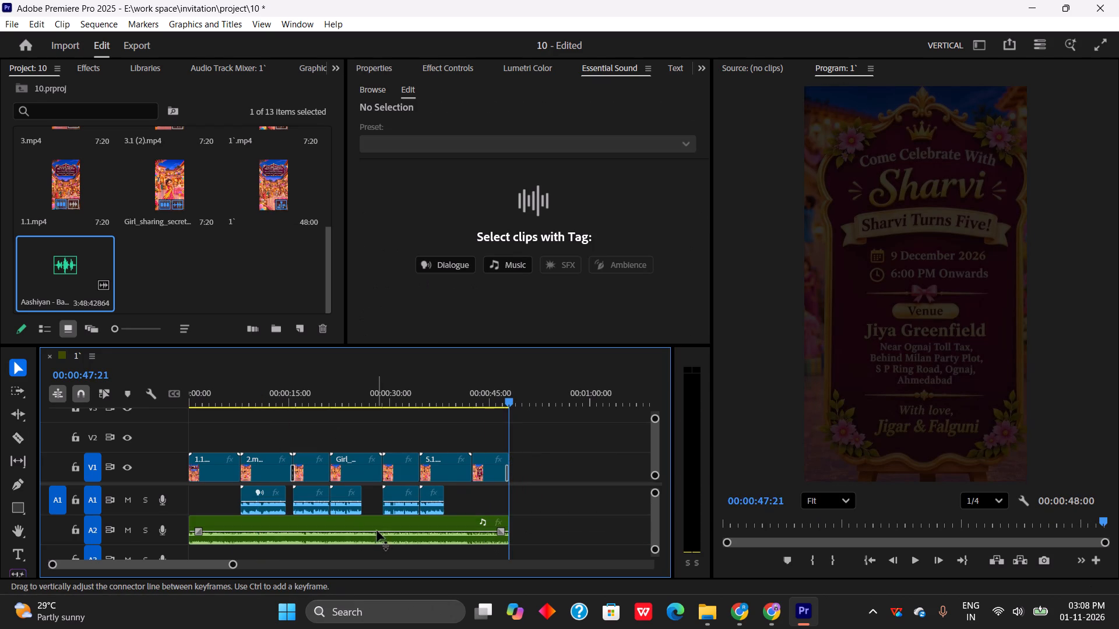
pyautogui.click(378, 525)
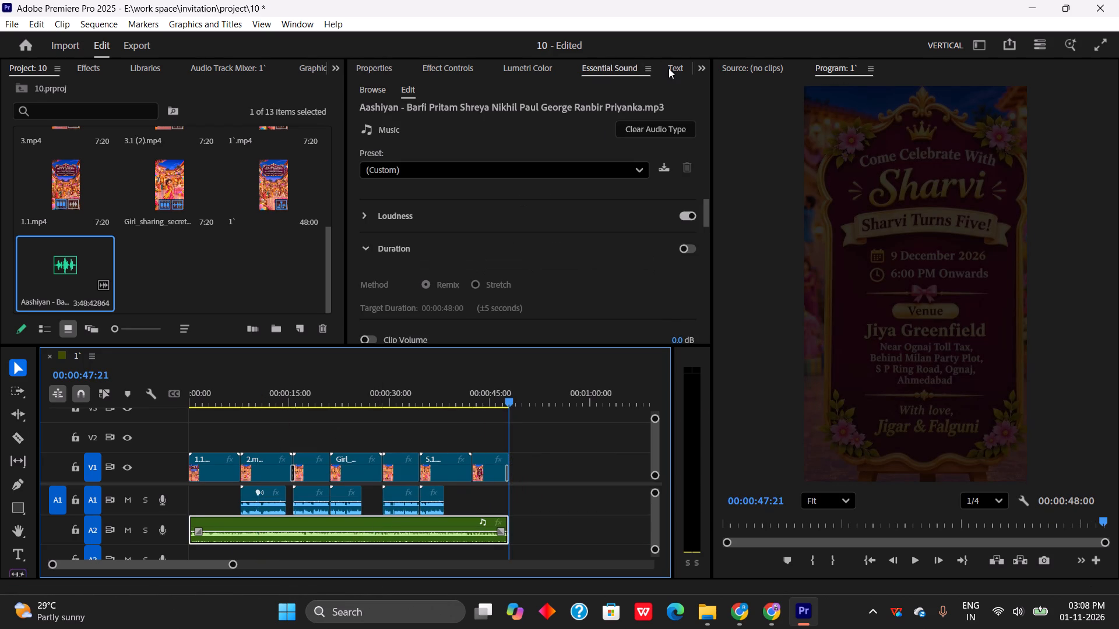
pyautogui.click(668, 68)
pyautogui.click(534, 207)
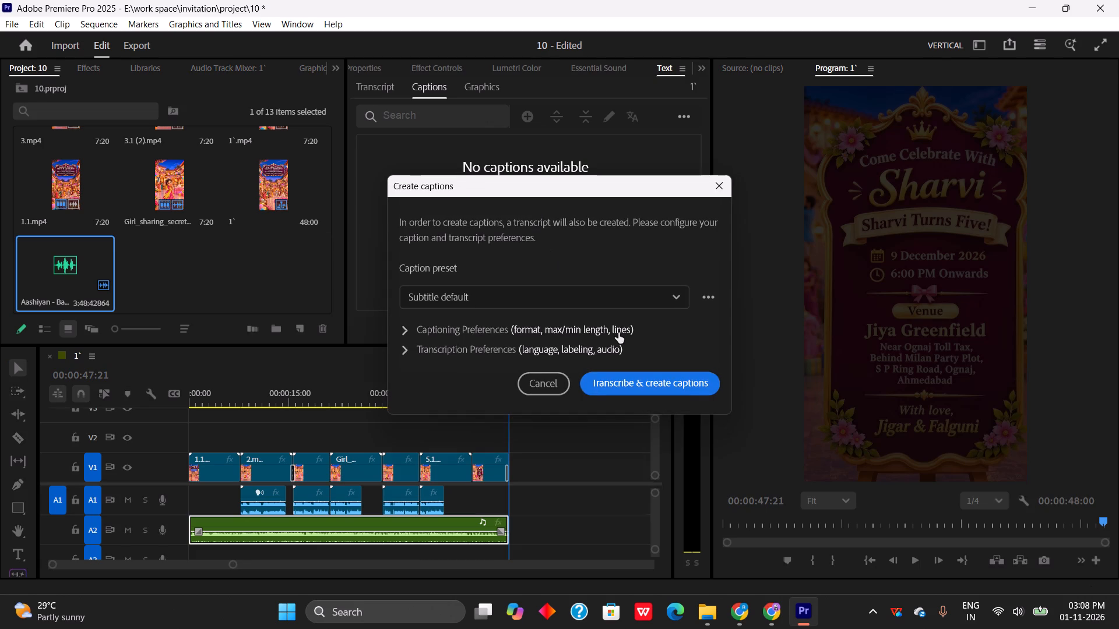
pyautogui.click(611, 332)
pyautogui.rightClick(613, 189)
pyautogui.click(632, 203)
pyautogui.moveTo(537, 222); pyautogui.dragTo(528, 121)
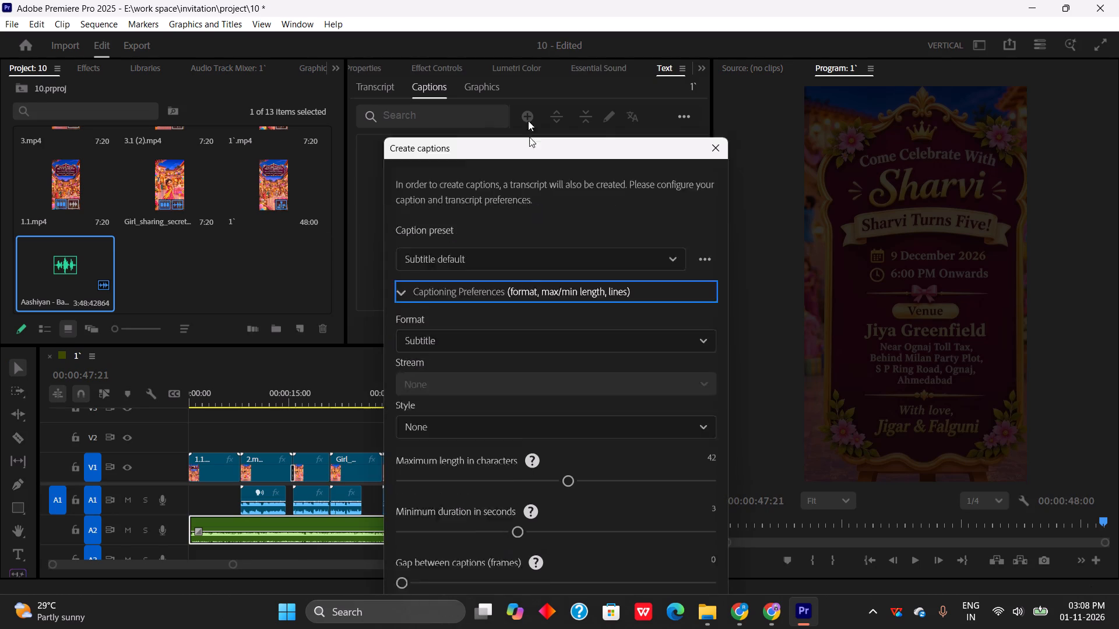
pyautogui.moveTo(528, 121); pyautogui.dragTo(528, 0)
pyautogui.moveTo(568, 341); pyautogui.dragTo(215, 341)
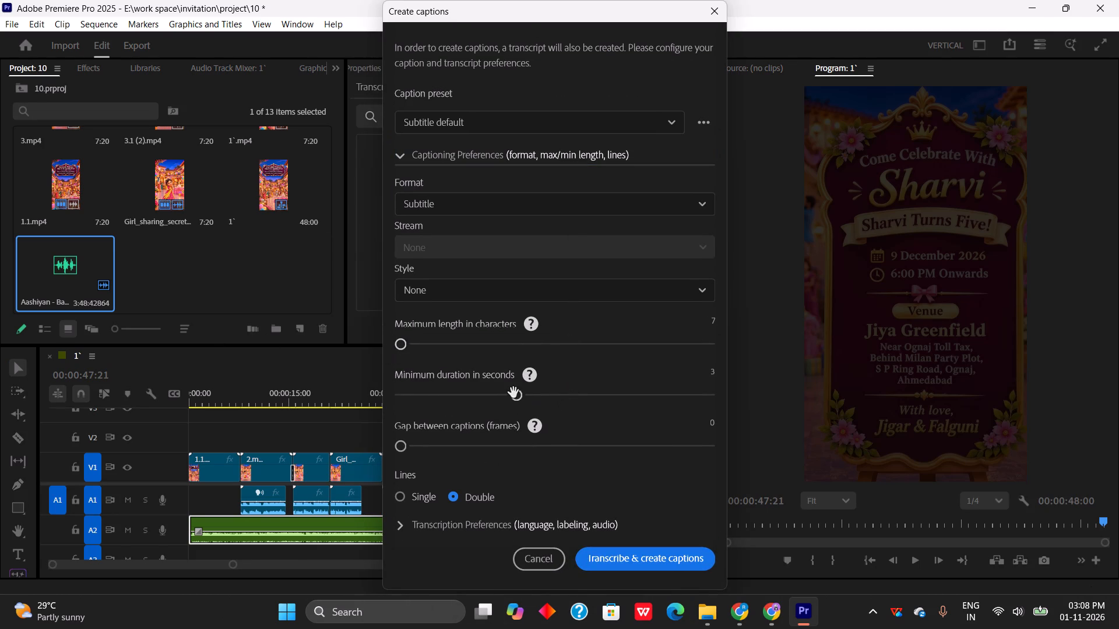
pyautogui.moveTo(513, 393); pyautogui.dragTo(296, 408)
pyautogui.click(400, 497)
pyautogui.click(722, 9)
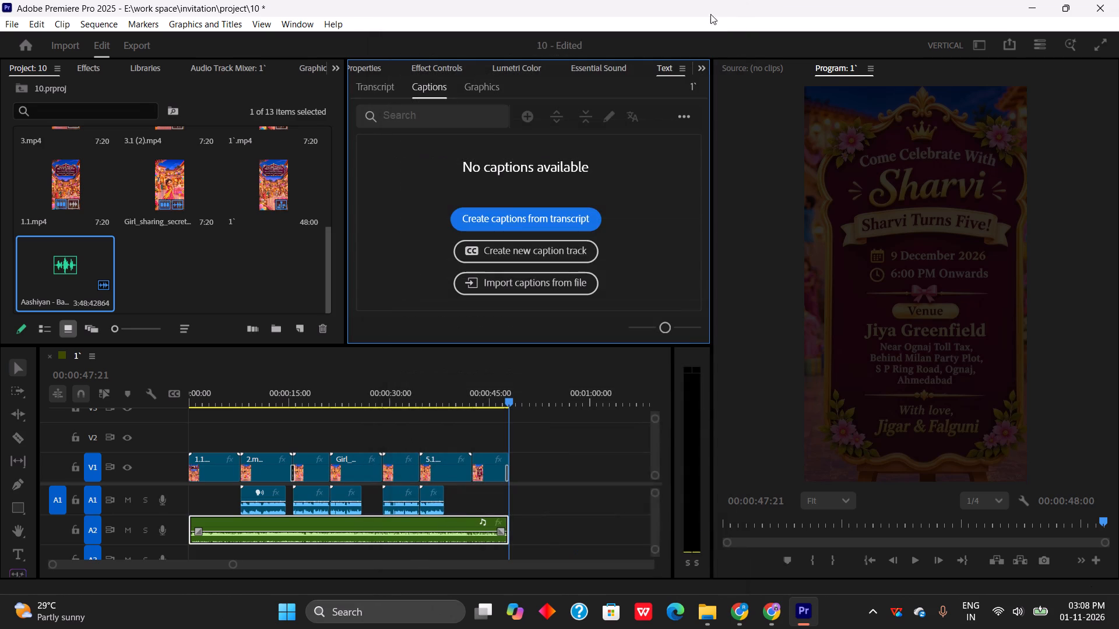
# Enable Ducking for the Aashiyan song in Essential Sound, set the duck amount to about -21.6 dB, and generate the keyframes.
pyautogui.click(578, 64)
pyautogui.scroll(-5, 550, 215)
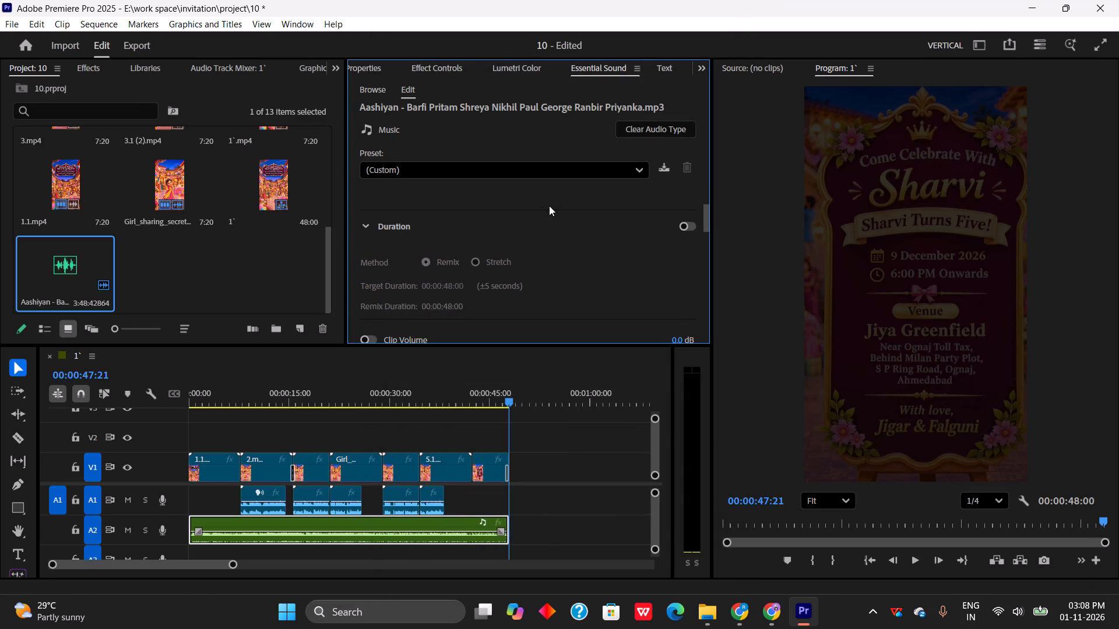
pyautogui.scroll(-5, 549, 206)
pyautogui.moveTo(709, 228); pyautogui.dragTo(705, 251)
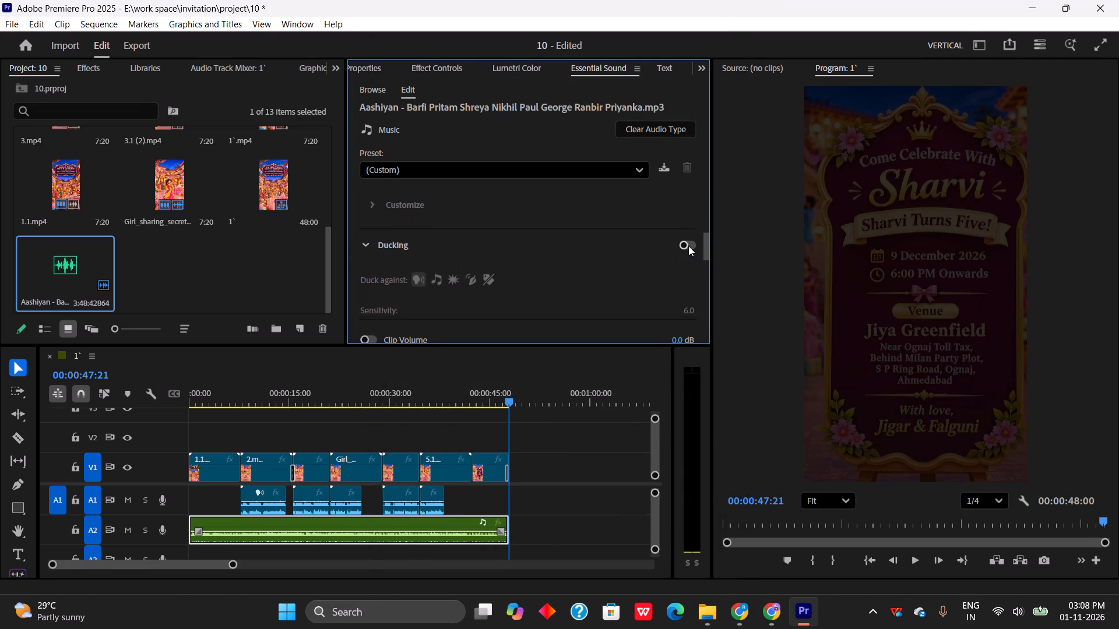
pyautogui.click(688, 246)
pyautogui.moveTo(704, 245); pyautogui.dragTo(703, 277)
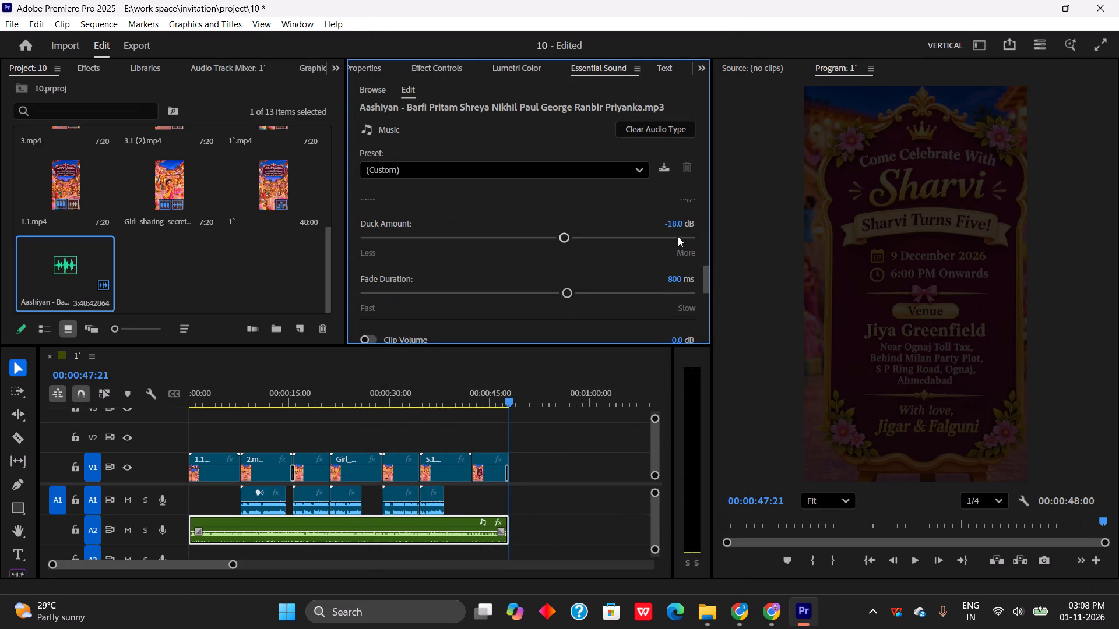
pyautogui.moveTo(674, 228); pyautogui.dragTo(673, 231)
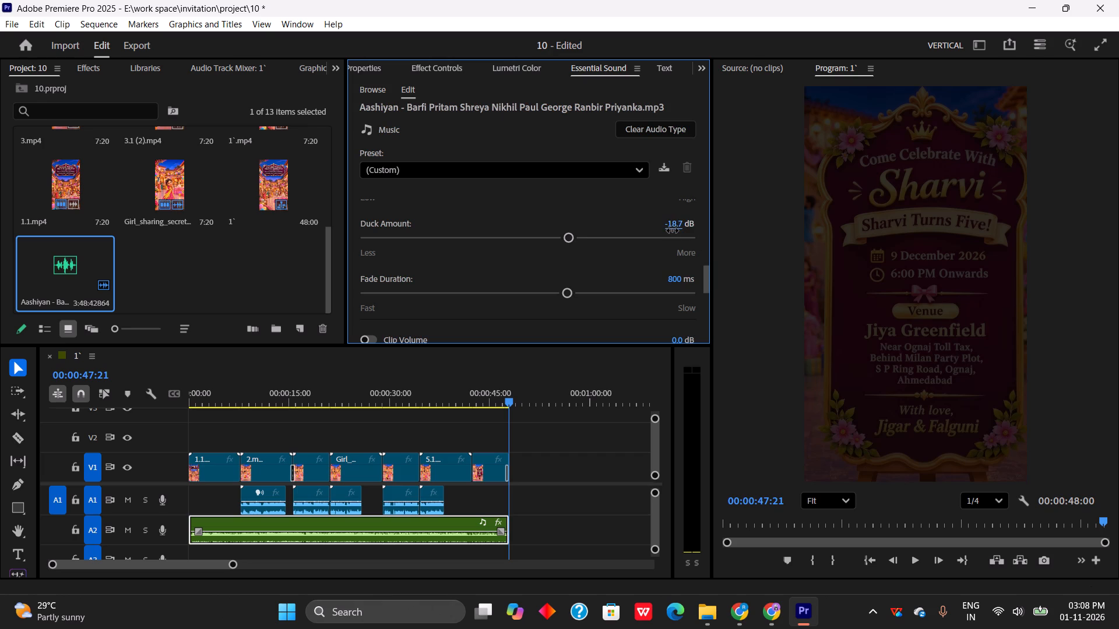
pyautogui.moveTo(673, 231); pyautogui.dragTo(674, 232)
pyautogui.moveTo(674, 232); pyautogui.dragTo(673, 235)
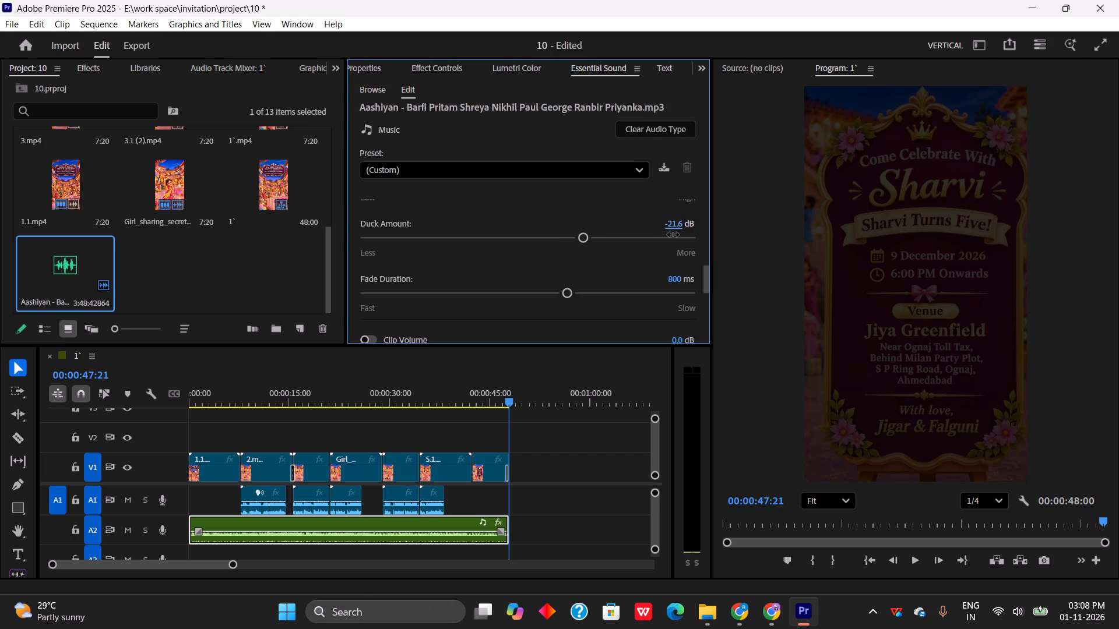
pyautogui.moveTo(673, 235); pyautogui.dragTo(673, 234)
pyautogui.moveTo(704, 274); pyautogui.dragTo(700, 324)
pyautogui.click(671, 273)
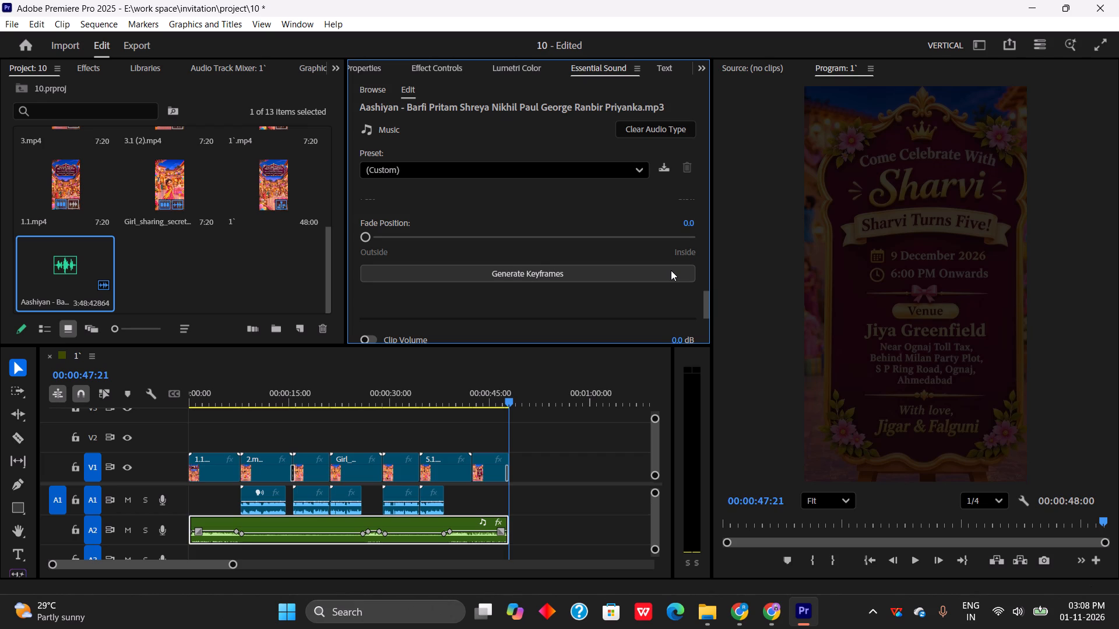
# Play the sequence to check how the ducked music sits under the dialogue.
pyautogui.press('space')
pyautogui.press('space')
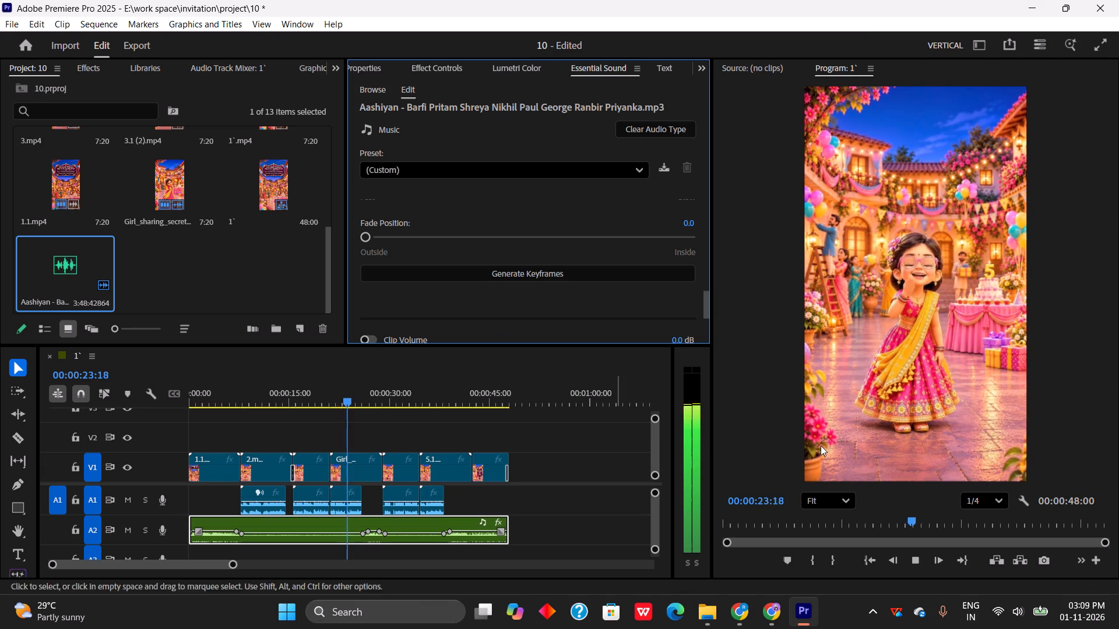
pyautogui.press('space')
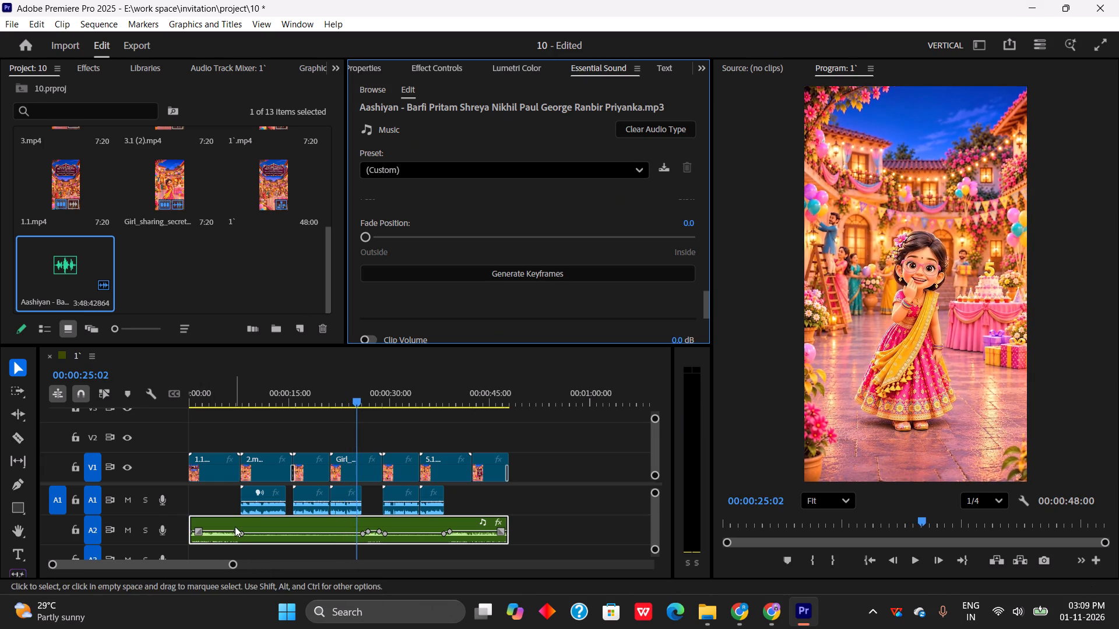
# Adjust the Aashiyan song's volume keyframes across the opening before the first dialogue clip, and play from the sequence start.
pyautogui.click(235, 529)
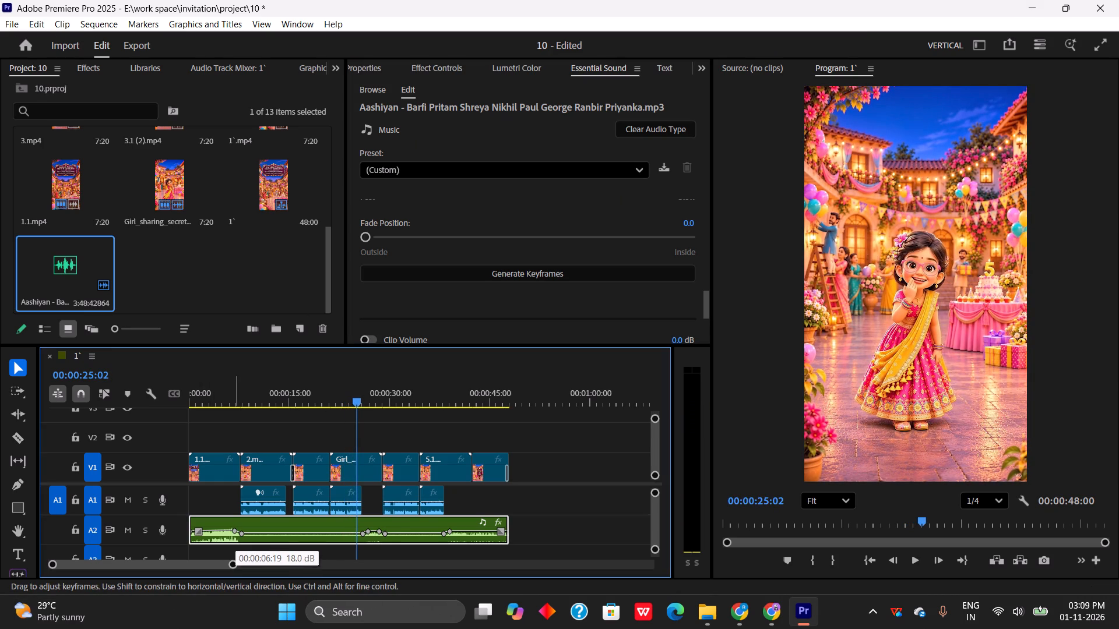
pyautogui.click(191, 532)
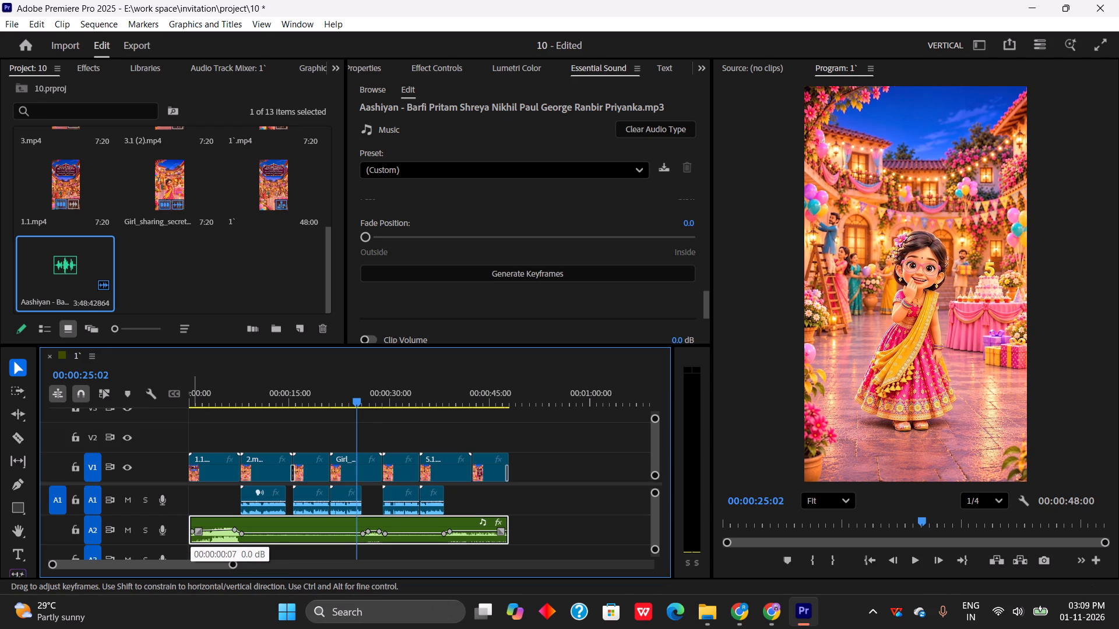
pyautogui.click(234, 529)
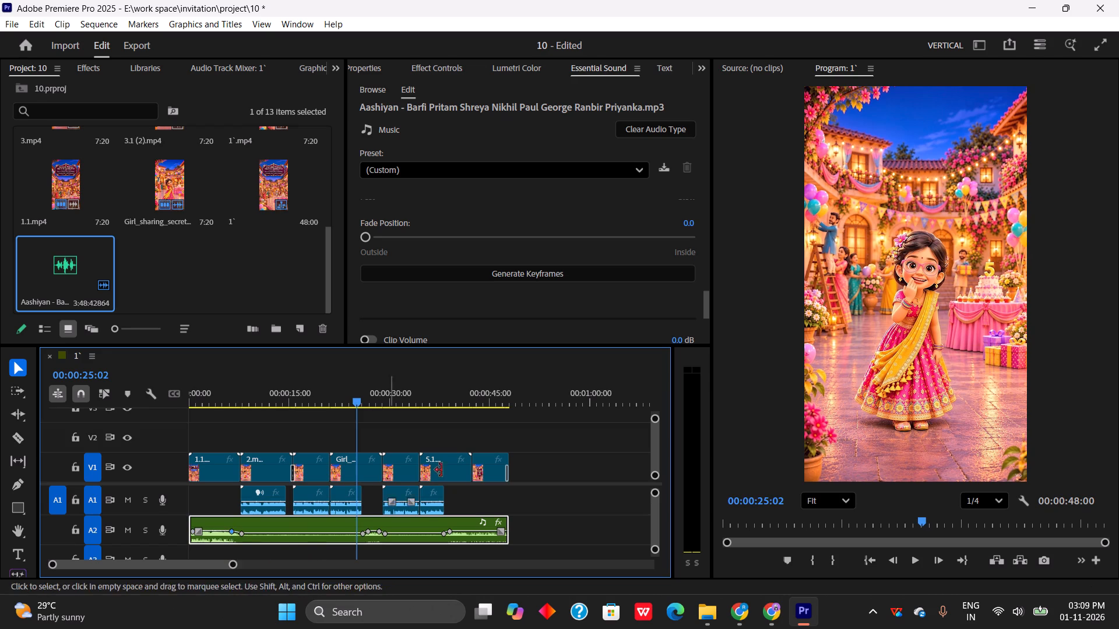
pyautogui.moveTo(356, 400); pyautogui.dragTo(26, 493)
pyautogui.press('space')
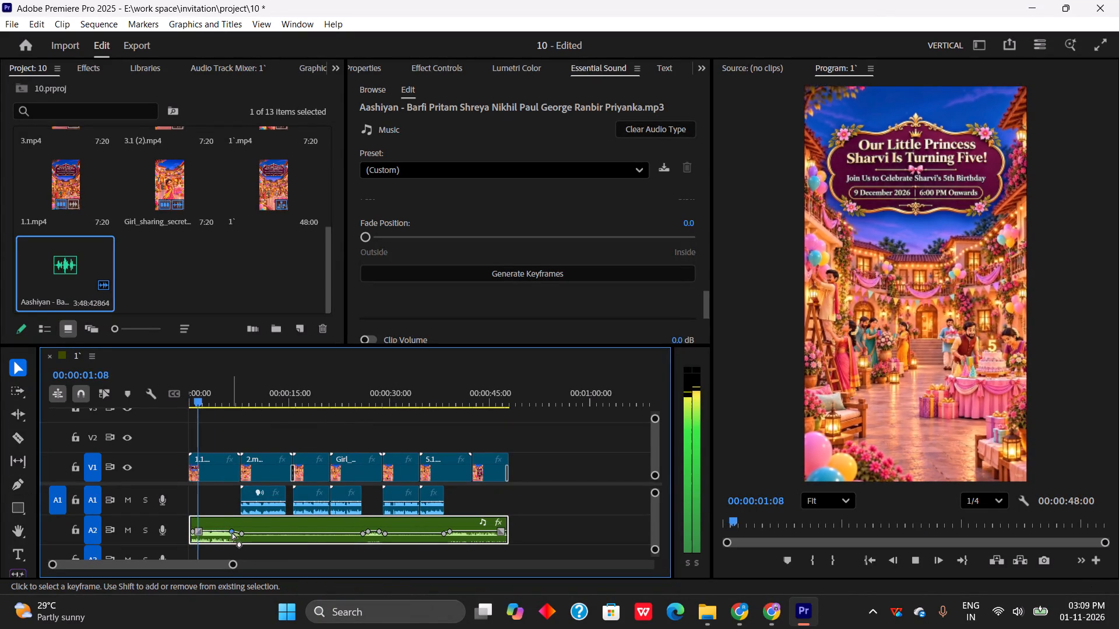
# Adjust the song's keyframes at the start of the first duck and around the dialogue gap near 00:00:27 during playback.
pyautogui.click(241, 533)
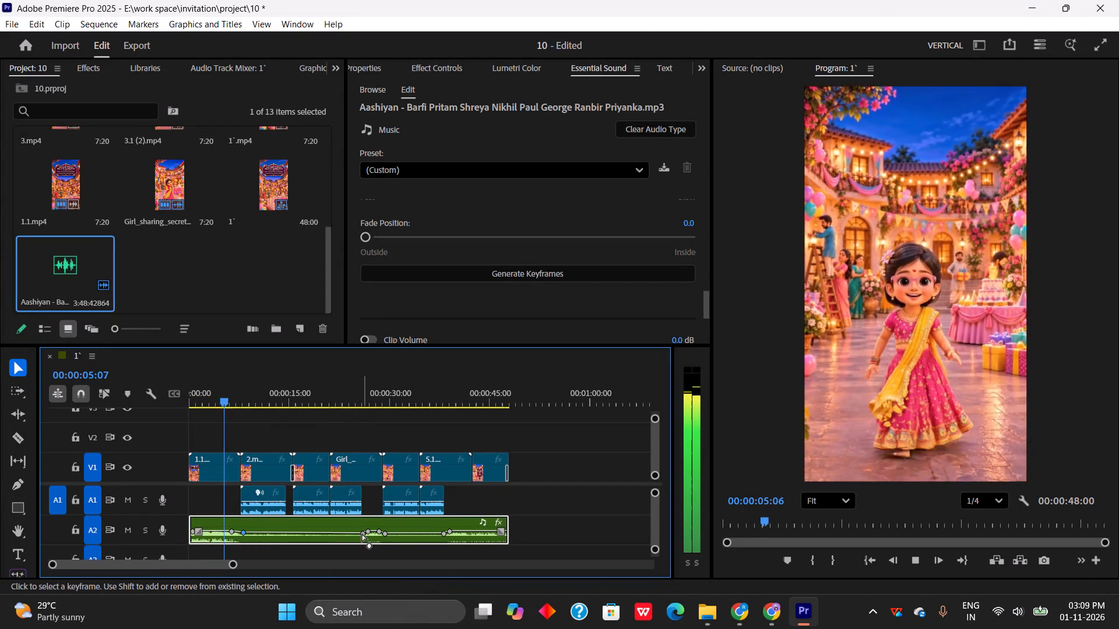
pyautogui.click(362, 533)
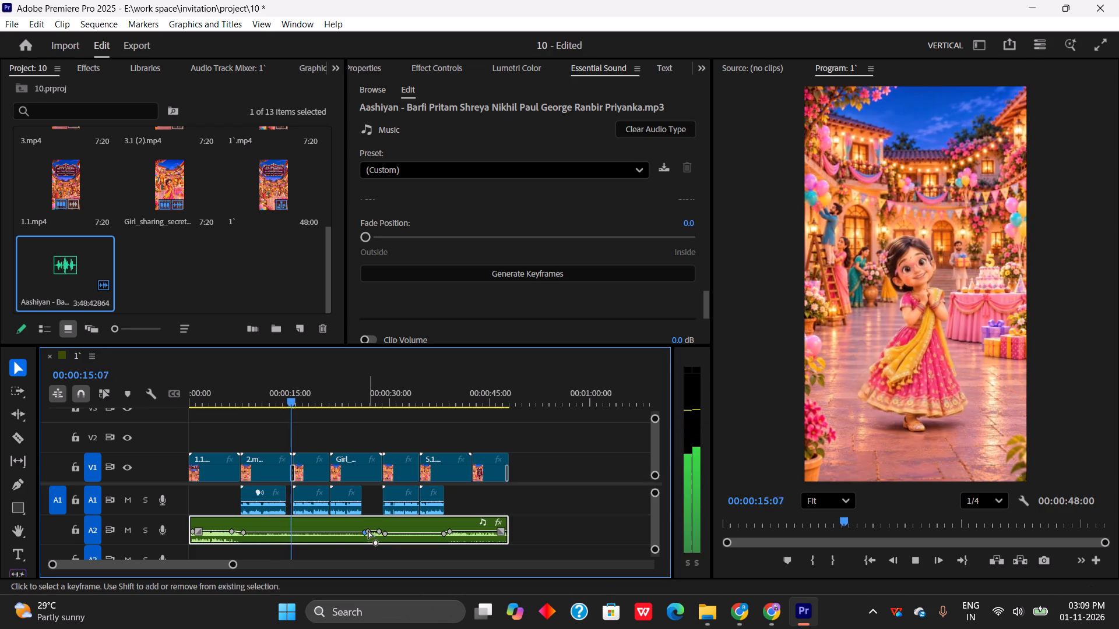
pyautogui.click(369, 531)
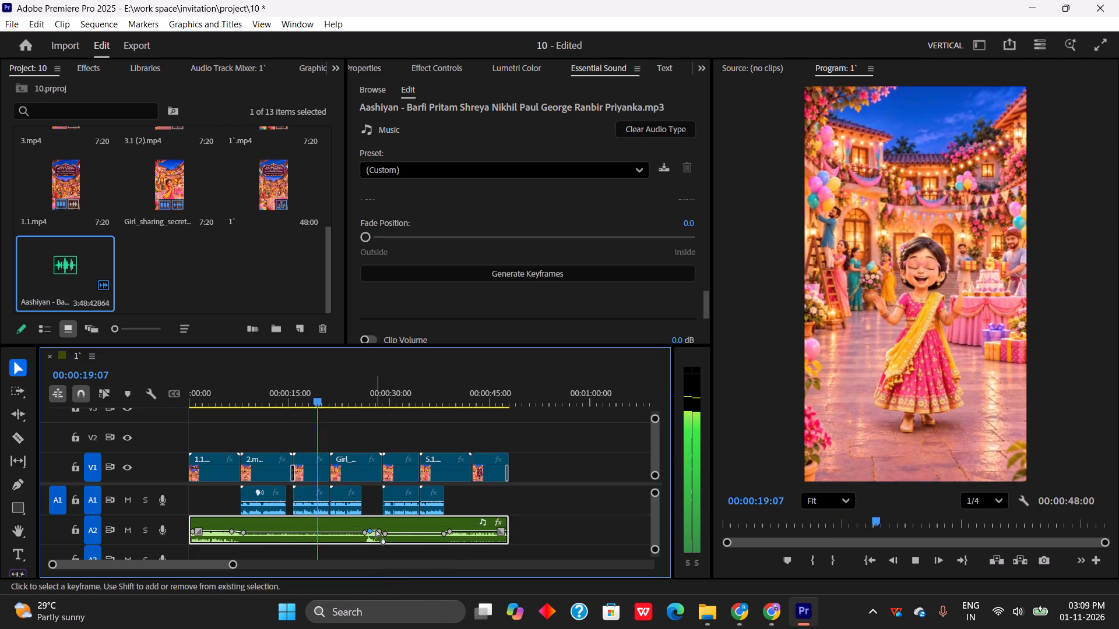
pyautogui.click(379, 532)
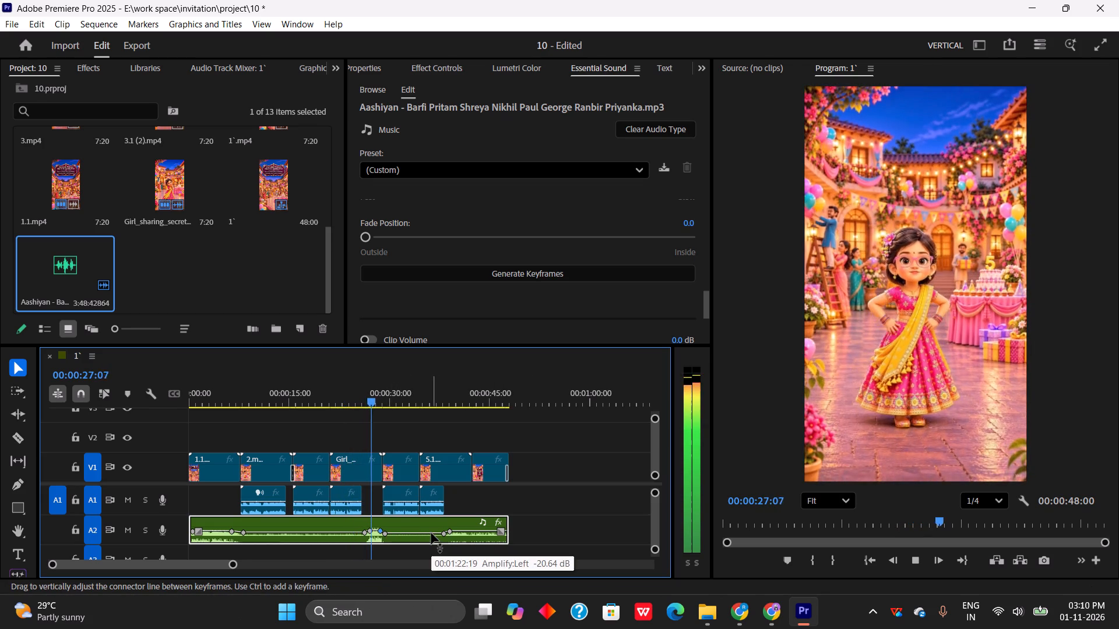
pyautogui.press('space')
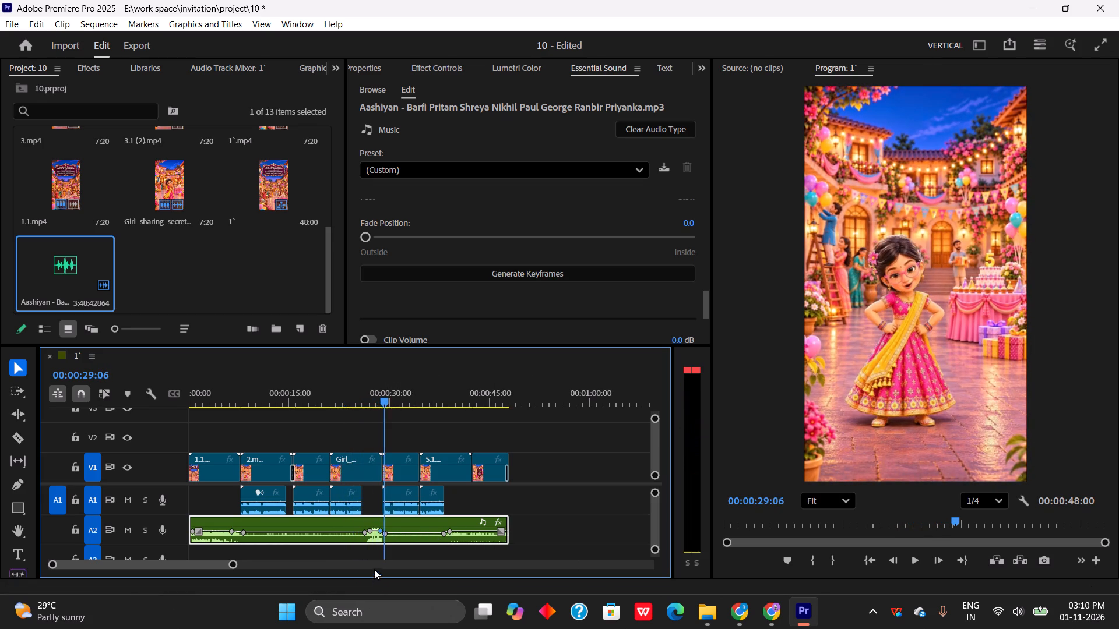
# Move the second duck's starting keyframe to about 00:00:30, raise the one at 00:00:38:22 to about 18 dB, and play to the end.
pyautogui.click(386, 538)
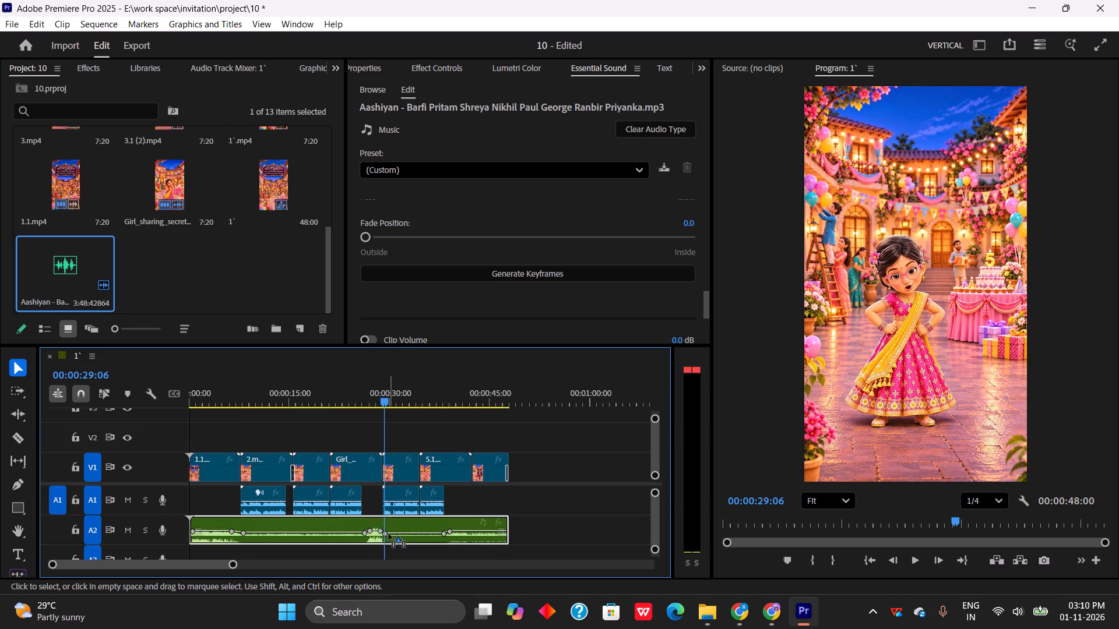
pyautogui.moveTo(386, 534); pyautogui.dragTo(391, 533)
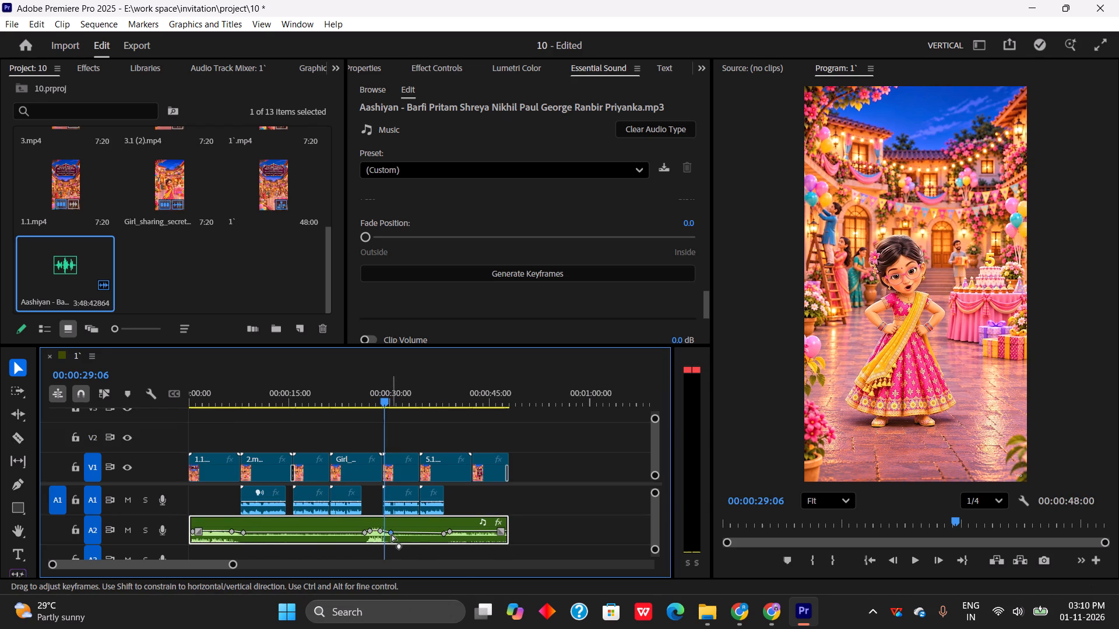
pyautogui.click(443, 533)
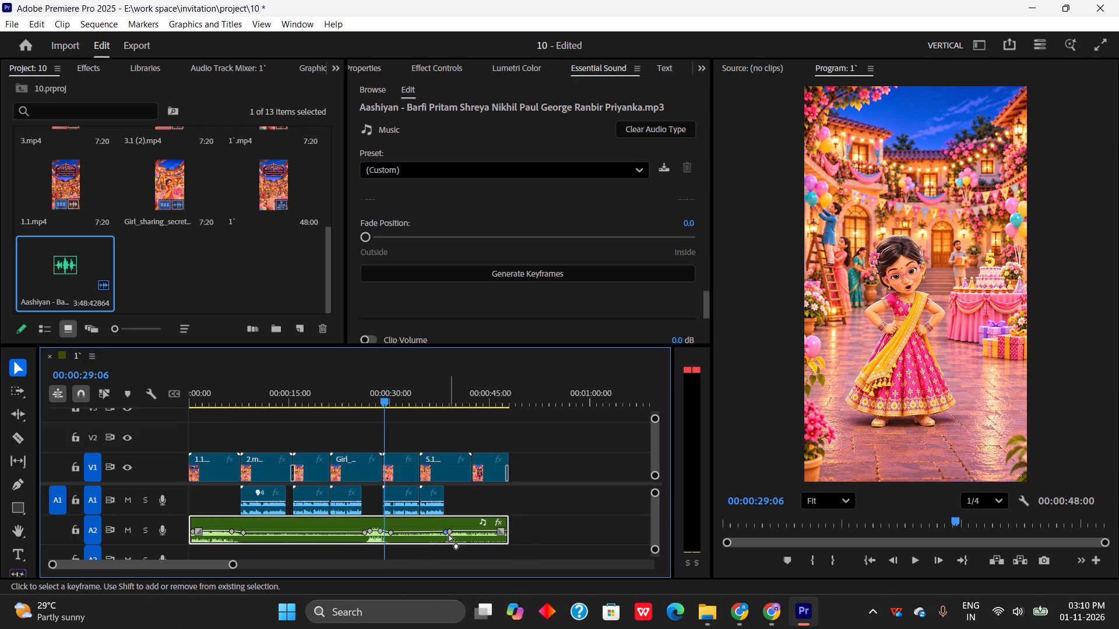
pyautogui.click(447, 531)
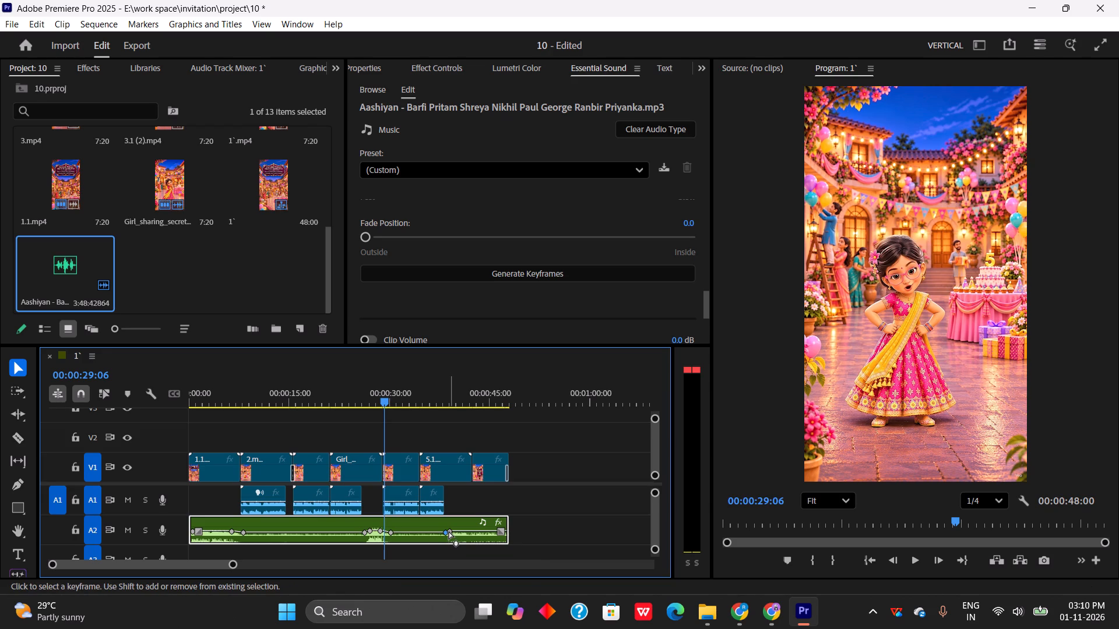
pyautogui.click(452, 531)
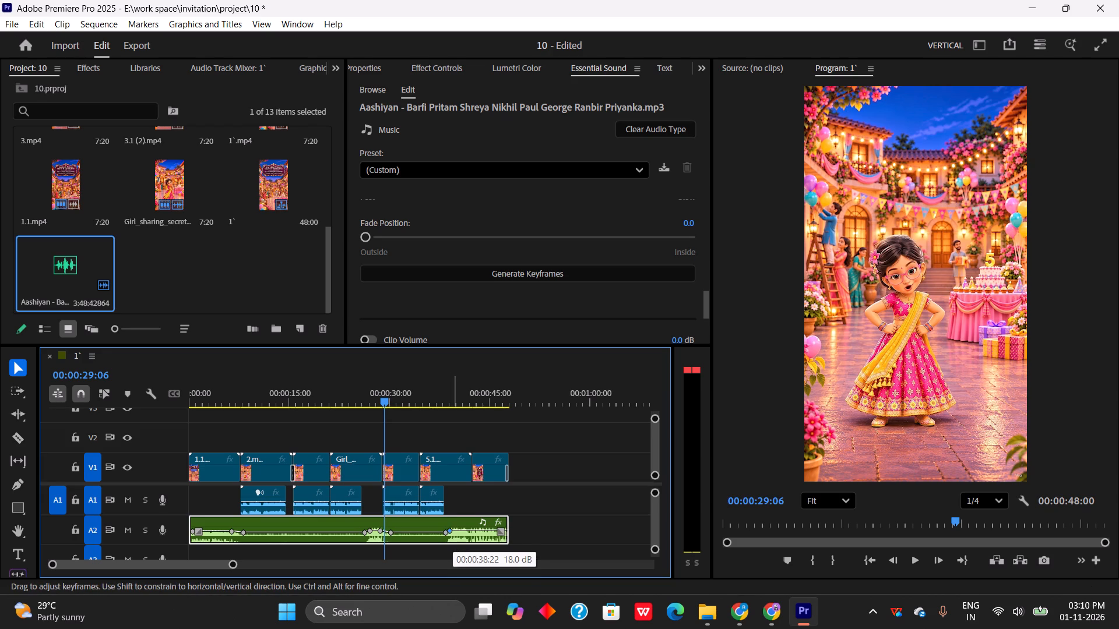
pyautogui.press('space')
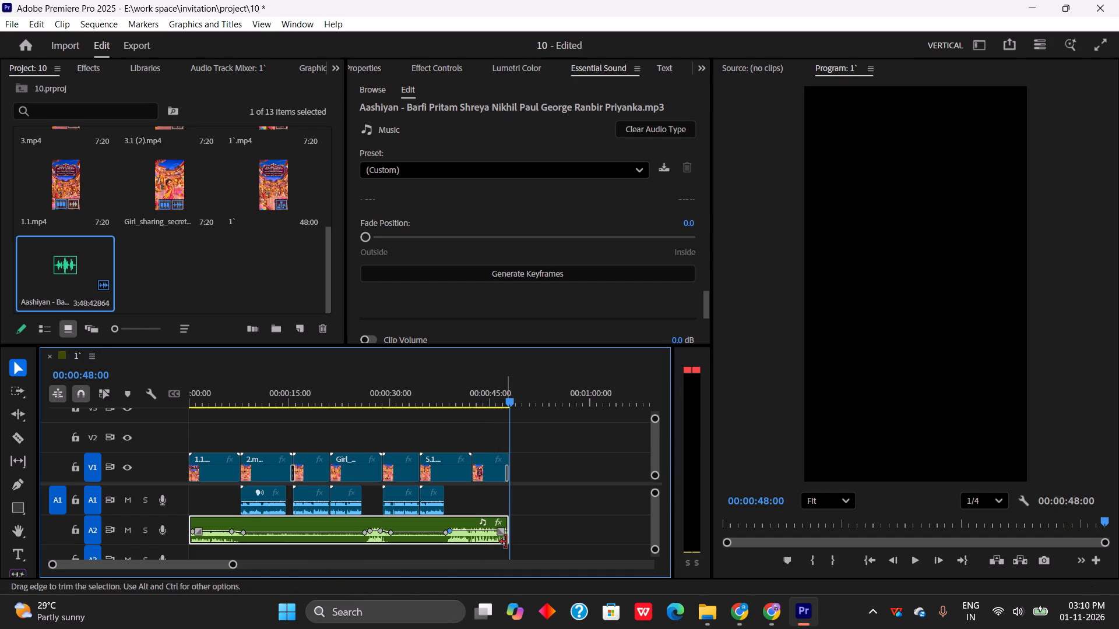
# Add volume keyframes near the end of the Aashiyan song, under the 6.mp4 clip, with the Pen tool.
pyautogui.moveTo(513, 392); pyautogui.dragTo(488, 407)
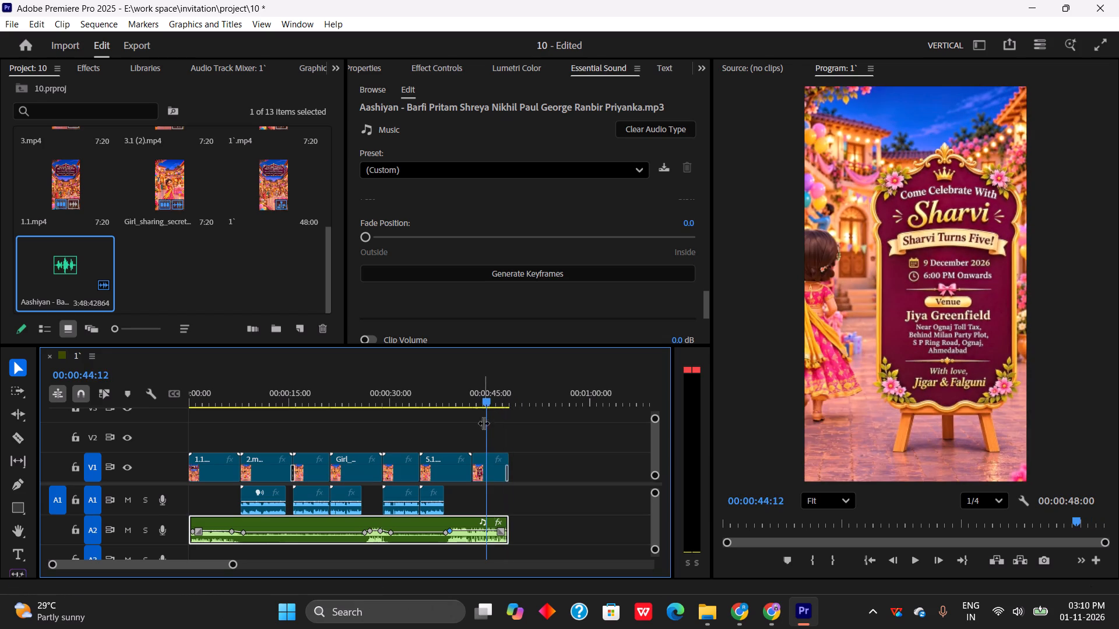
pyautogui.moveTo(235, 564); pyautogui.dragTo(223, 568)
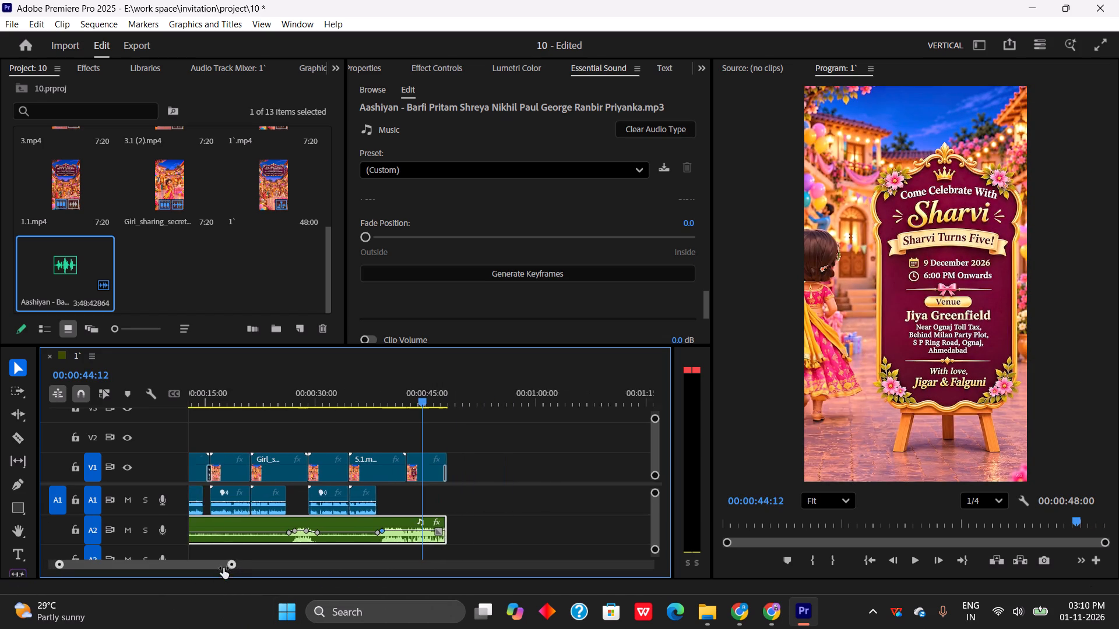
pyautogui.moveTo(223, 568); pyautogui.dragTo(212, 570)
pyautogui.click(15, 482)
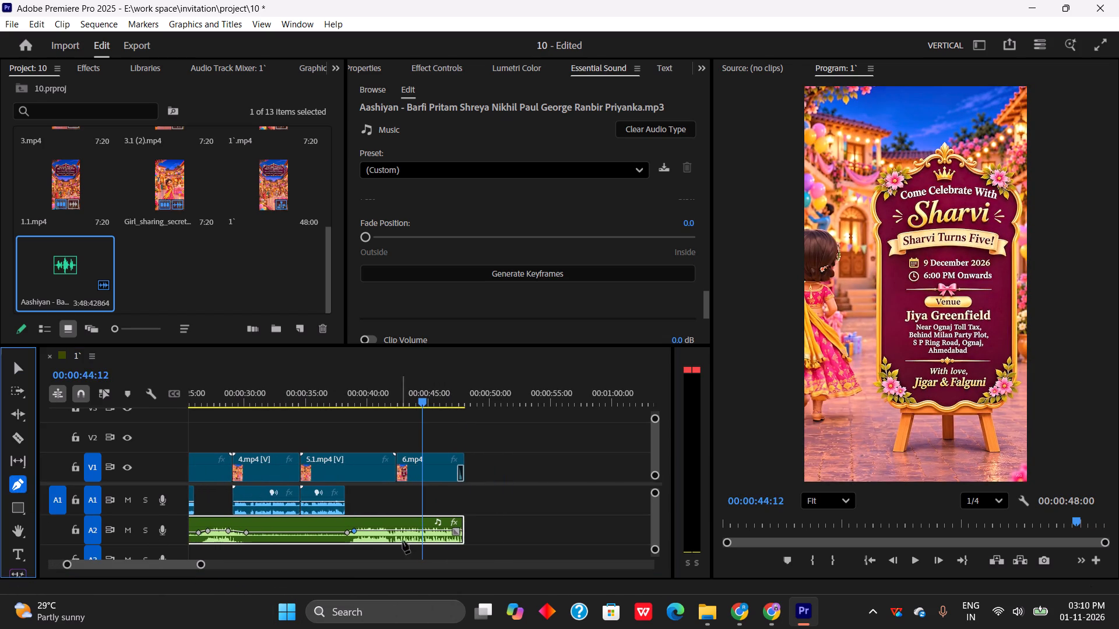
pyautogui.click(452, 528)
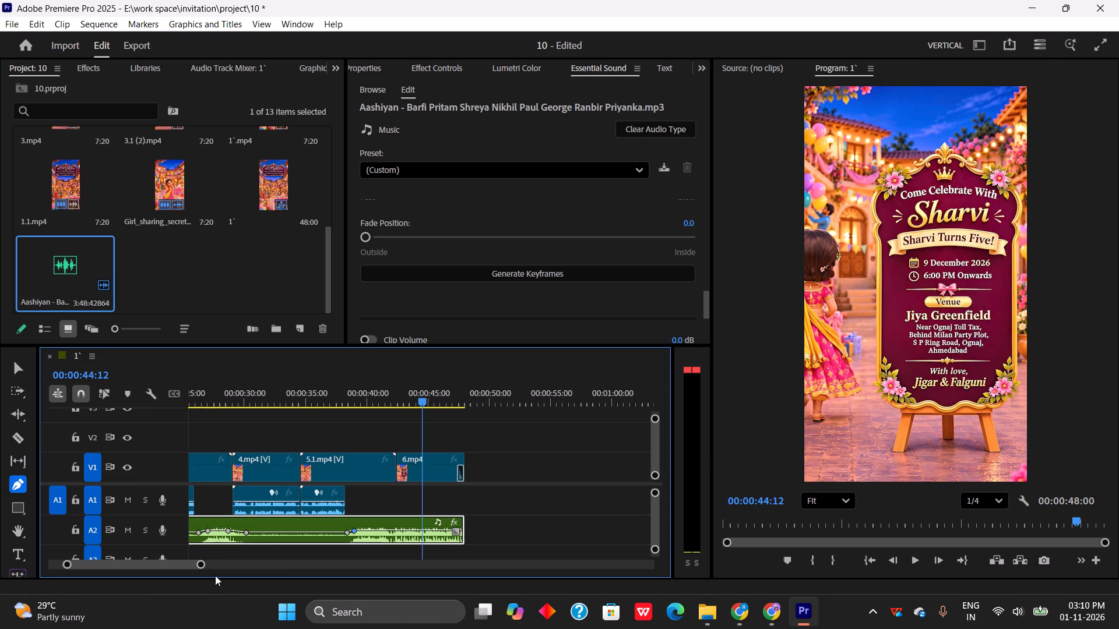
pyautogui.moveTo(197, 563); pyautogui.dragTo(185, 566)
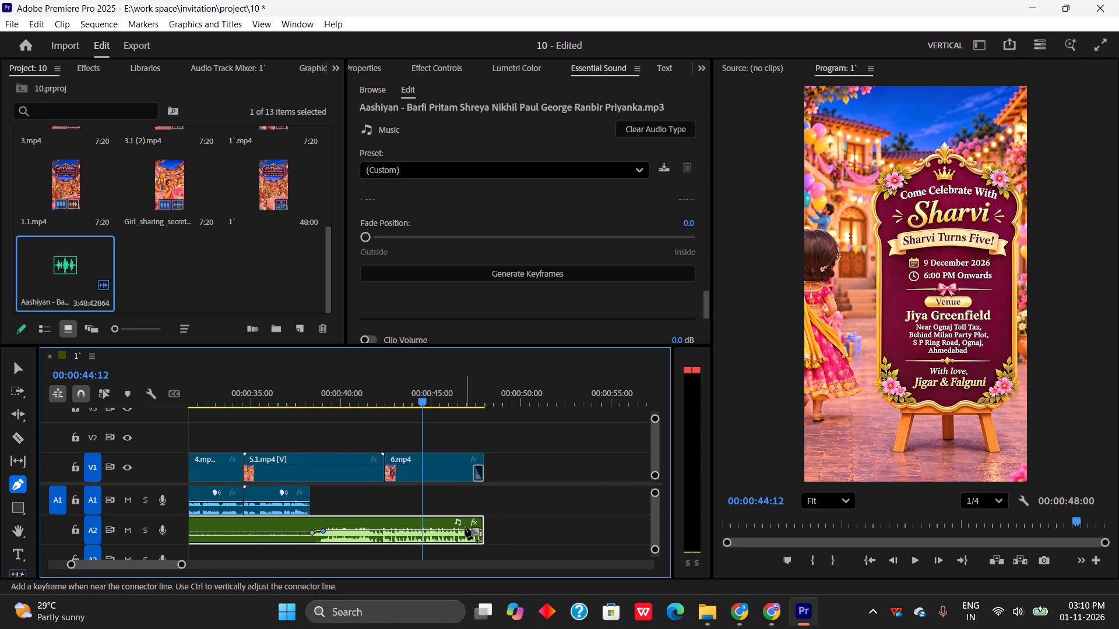
pyautogui.click(470, 529)
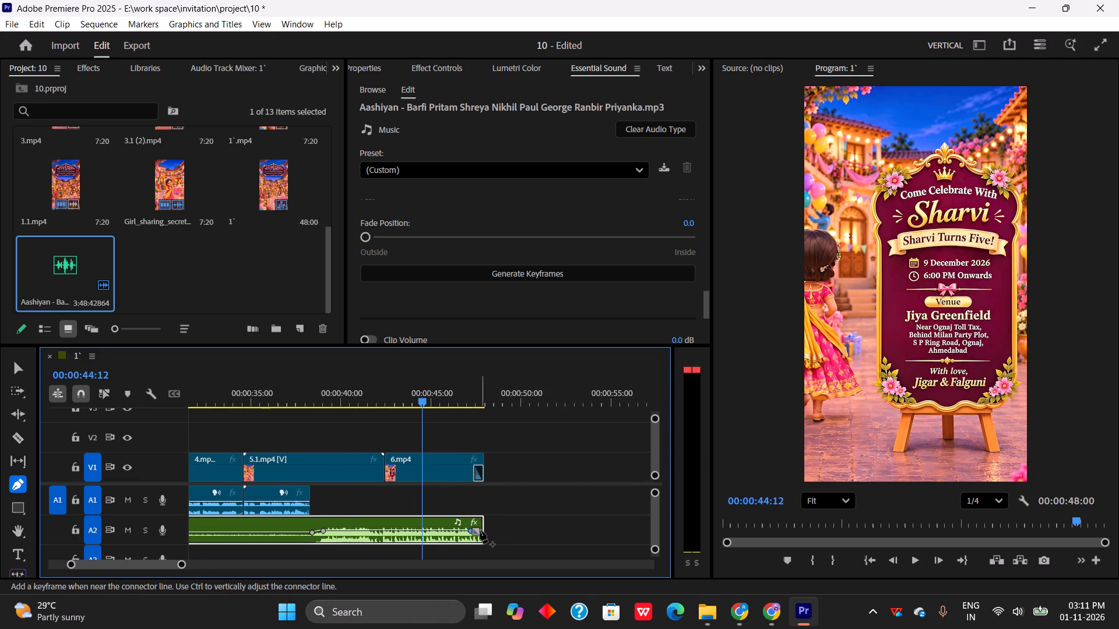
pyautogui.click(480, 530)
# Adjust the song's volume at its very end under 6.mp4, and replay the last seconds to check the ending.
pyautogui.press('v')
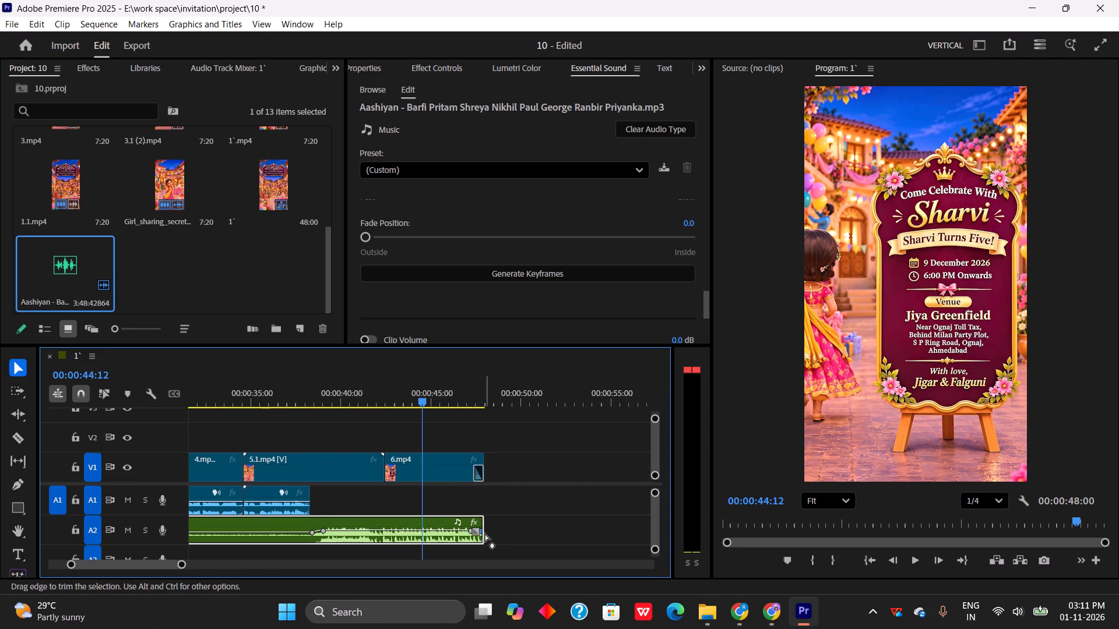
pyautogui.click(481, 530)
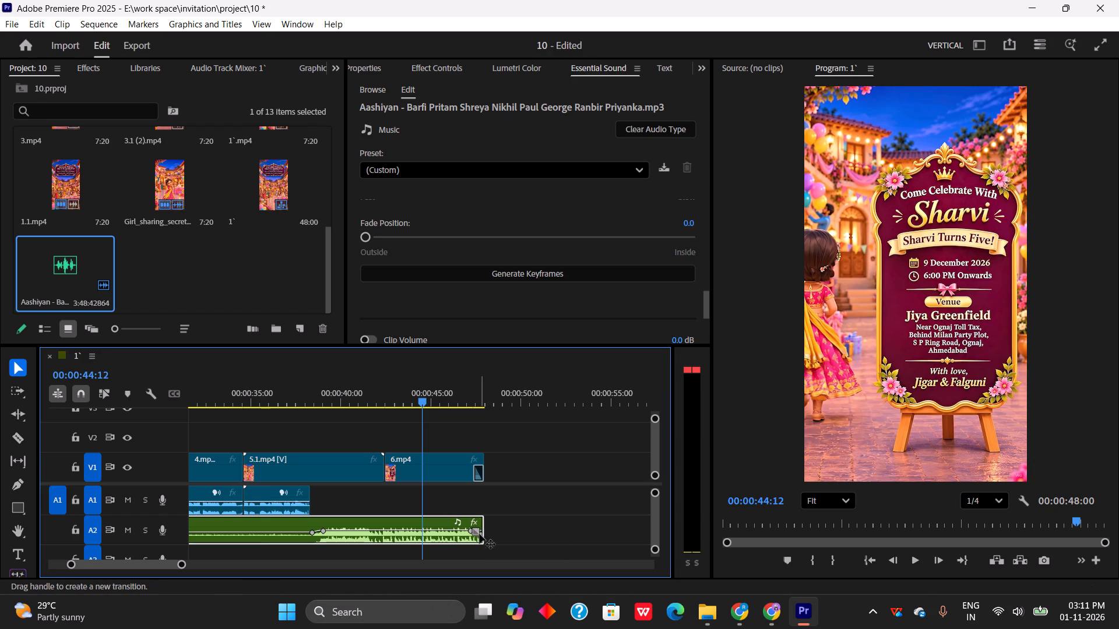
pyautogui.moveTo(427, 397); pyautogui.dragTo(463, 412)
pyautogui.press('space')
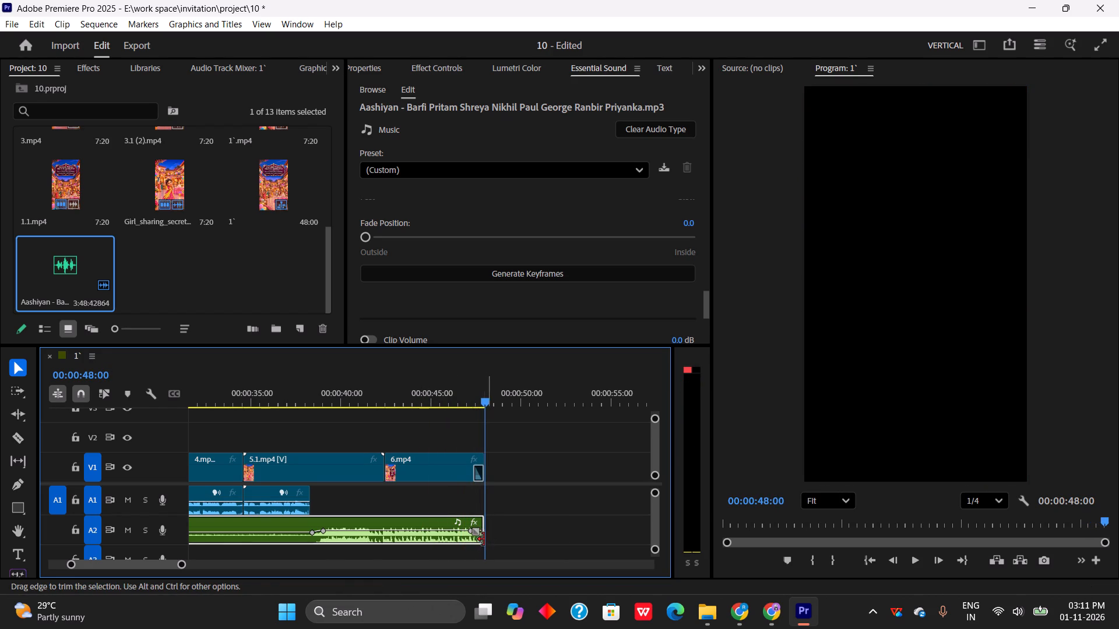
pyautogui.click(481, 531)
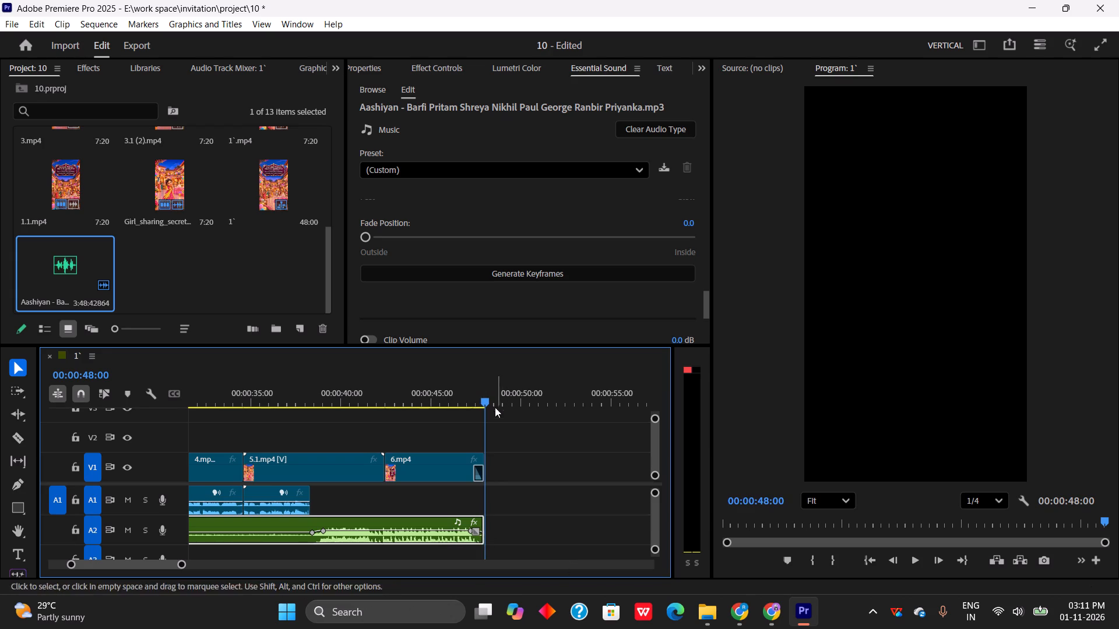
pyautogui.moveTo(484, 399); pyautogui.dragTo(467, 411)
pyautogui.press('space')
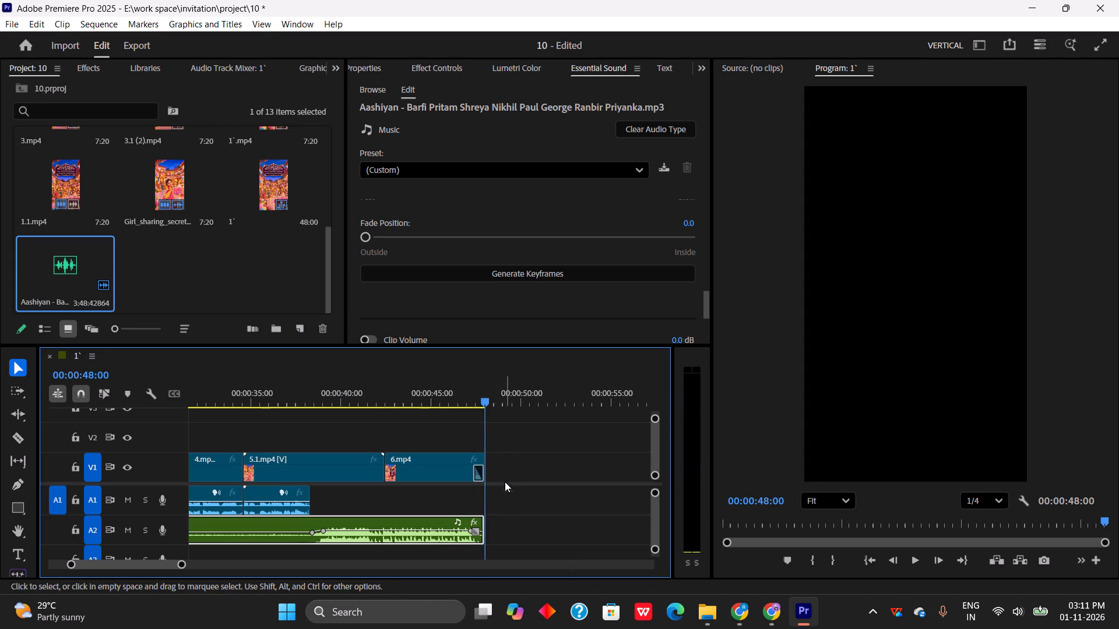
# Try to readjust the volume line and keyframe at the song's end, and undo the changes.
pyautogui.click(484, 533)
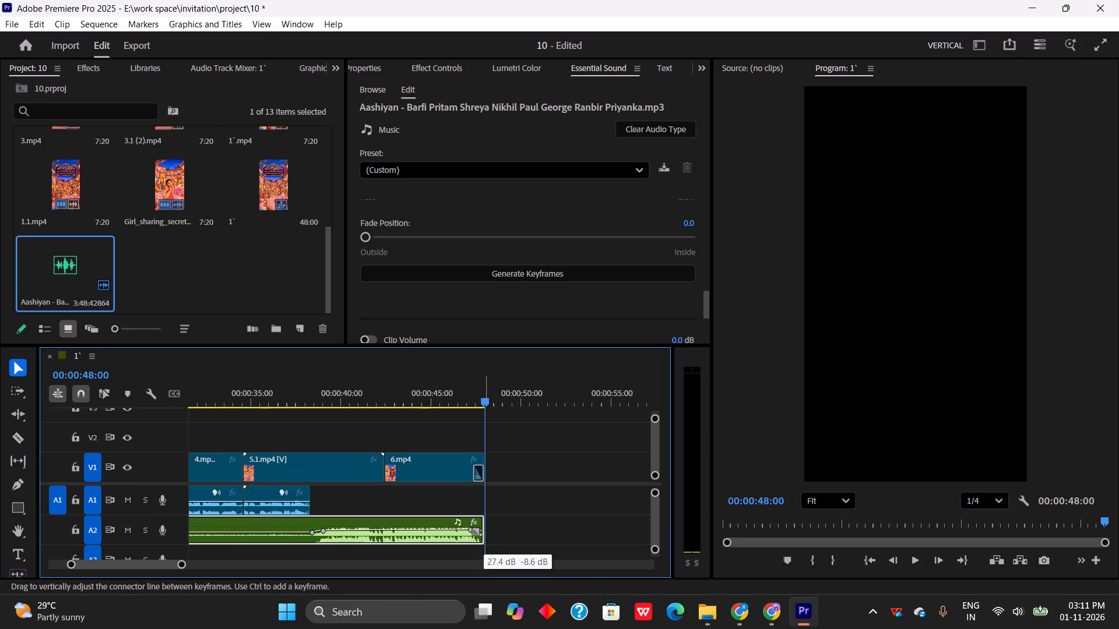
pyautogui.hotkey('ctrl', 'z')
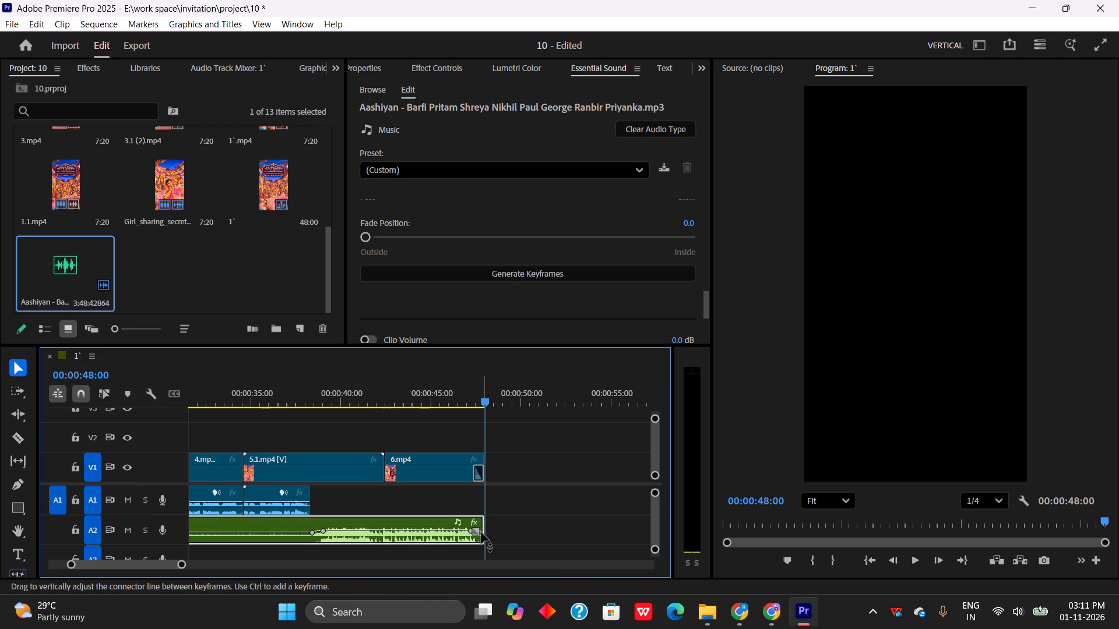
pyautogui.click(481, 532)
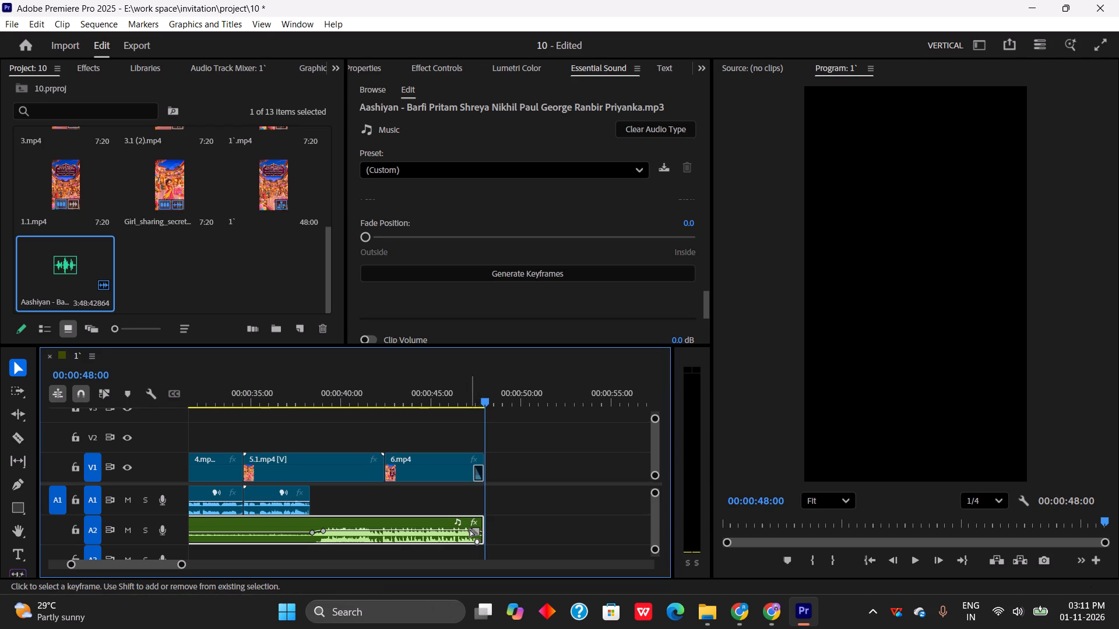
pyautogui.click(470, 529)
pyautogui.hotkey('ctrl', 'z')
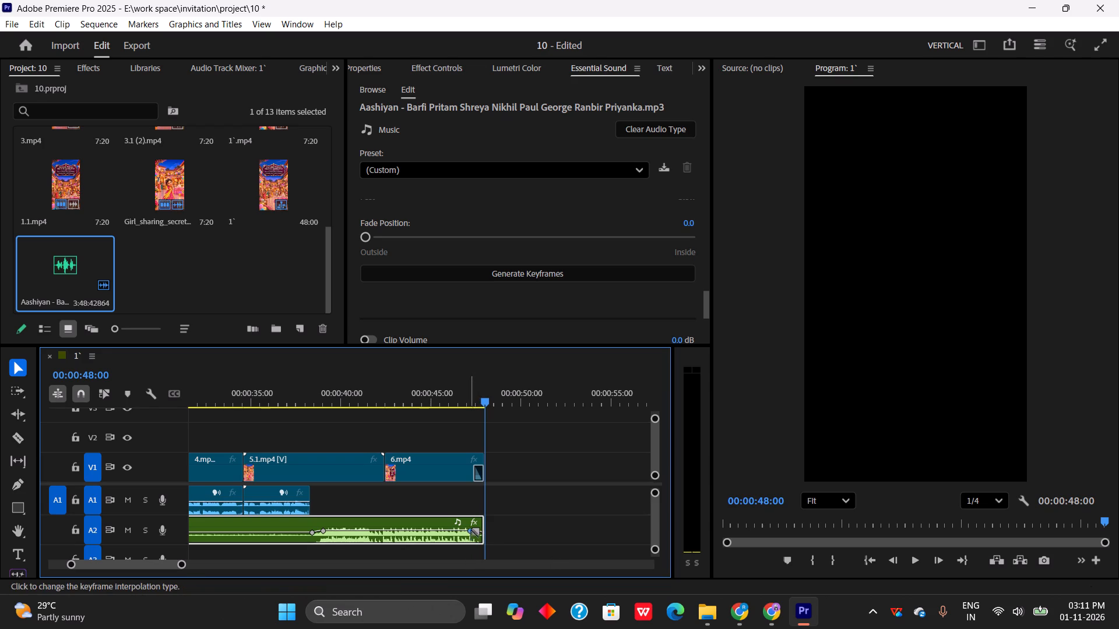
# Place a Pen tool volume keyframe at the song's end, replay the ending, and readjust the final keyframe.
pyautogui.click(20, 482)
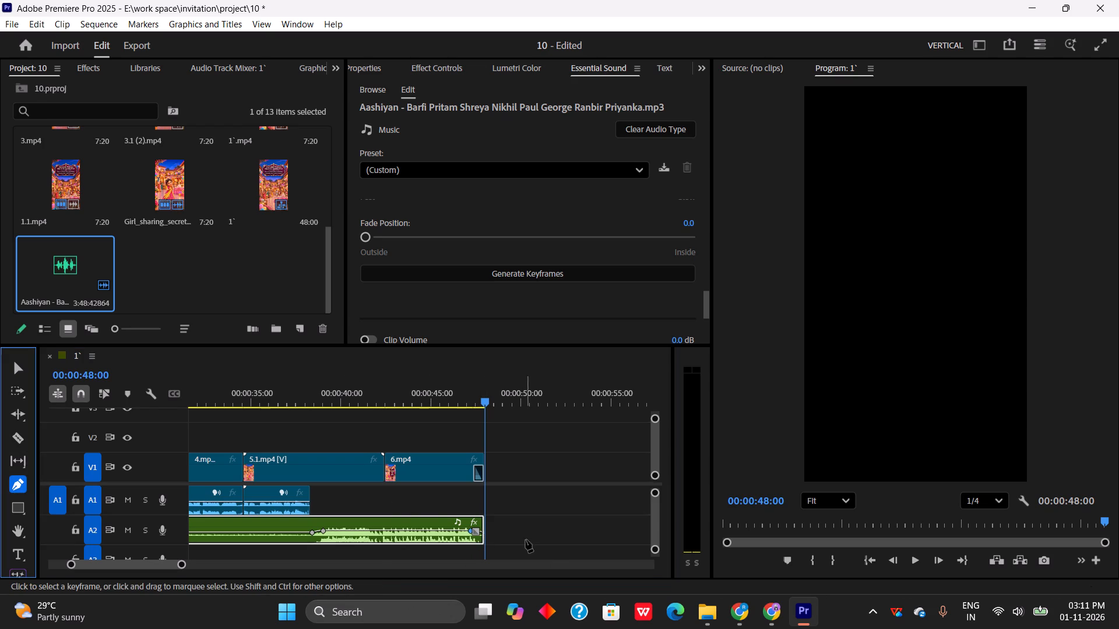
pyautogui.click(482, 529)
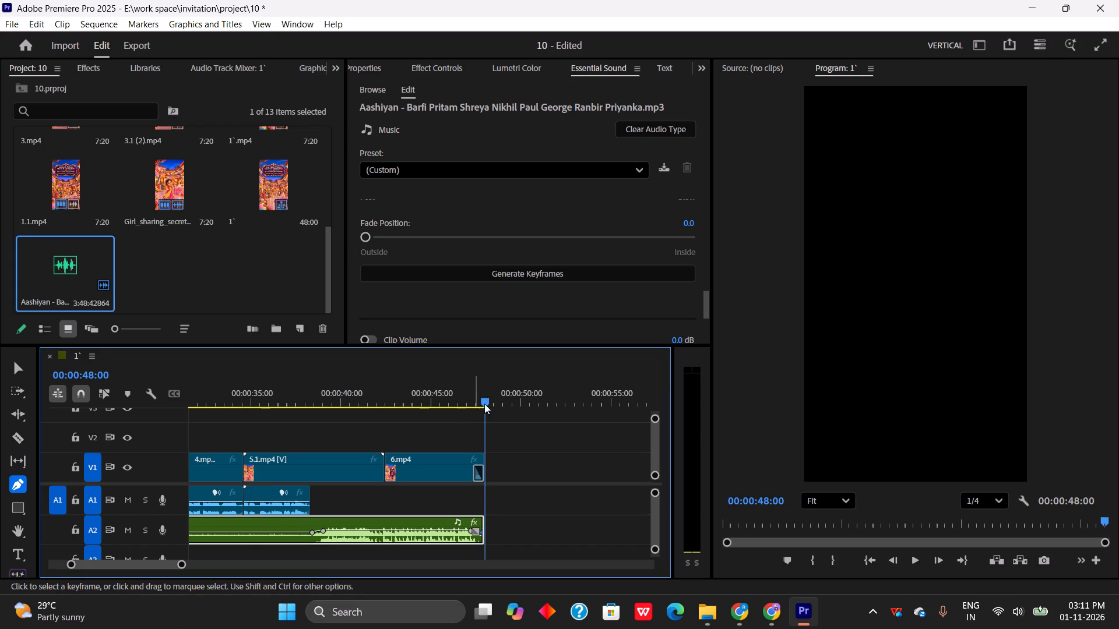
pyautogui.moveTo(487, 400); pyautogui.dragTo(478, 410)
pyautogui.press('space')
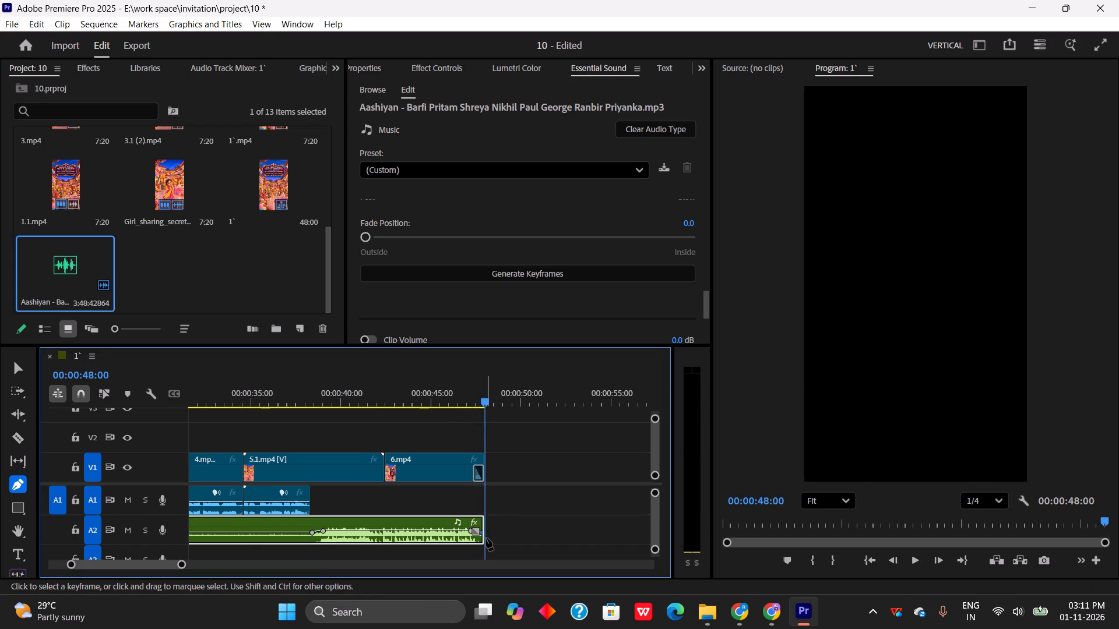
pyautogui.press('v')
pyautogui.click(482, 532)
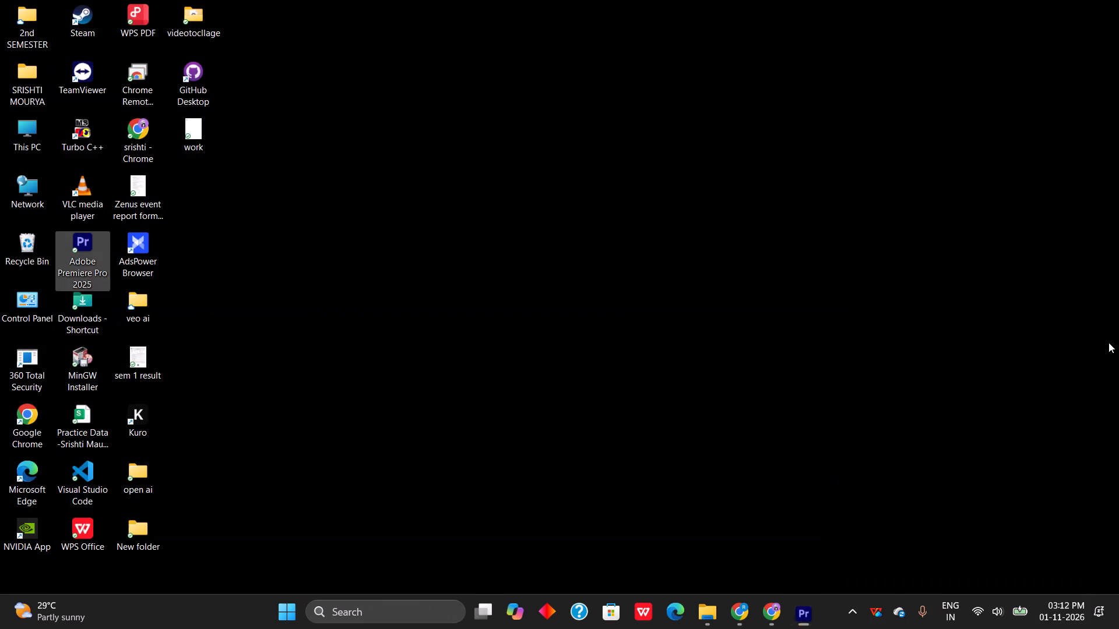
# Launch Adobe Premiere Pro 2025 again from the desktop.
pyautogui.doubleClick(88, 260)
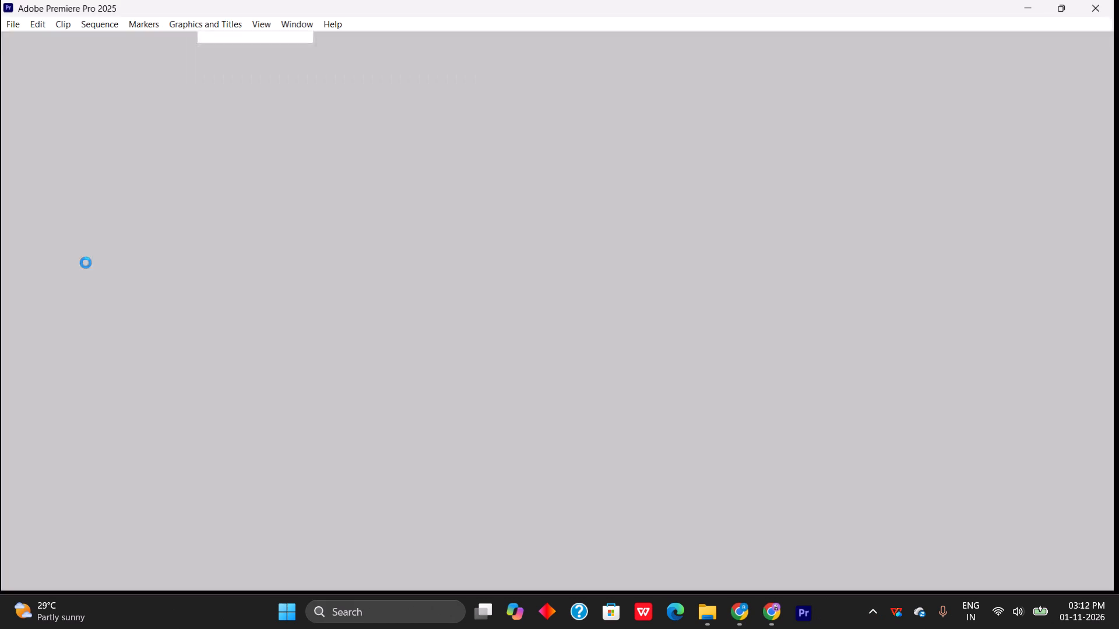
# Reopen the recovered version of project 10 and dismiss the recovery notice.
pyautogui.click(673, 536)
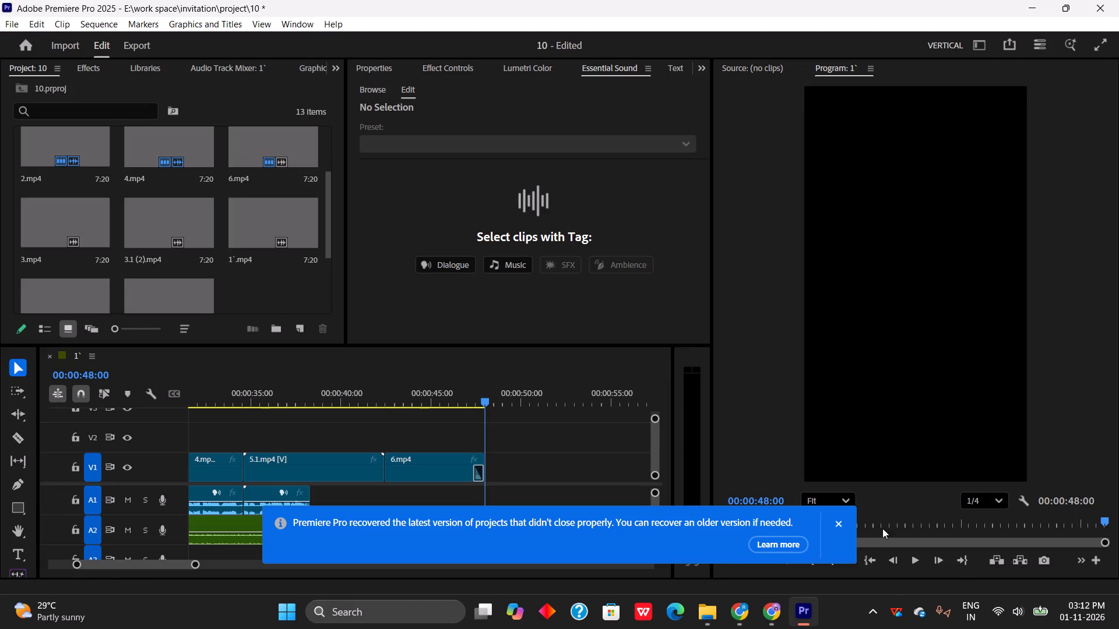
pyautogui.click(842, 524)
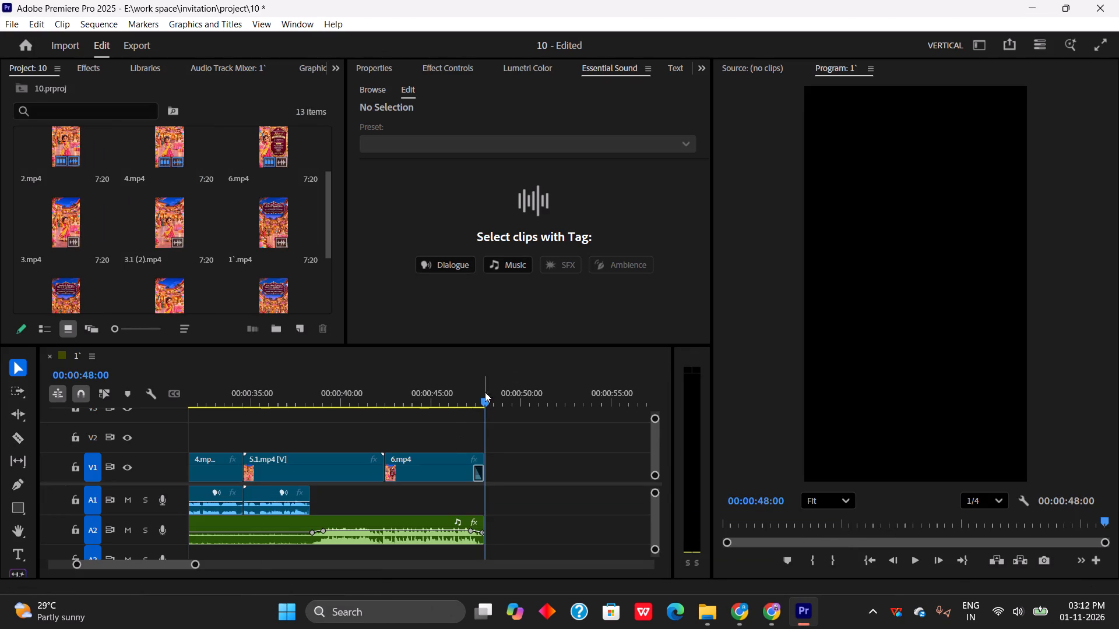
# Replay the last seconds of the sequence under 6.mp4 to check how the song ends.
pyautogui.moveTo(485, 393); pyautogui.dragTo(466, 412)
pyautogui.press('space')
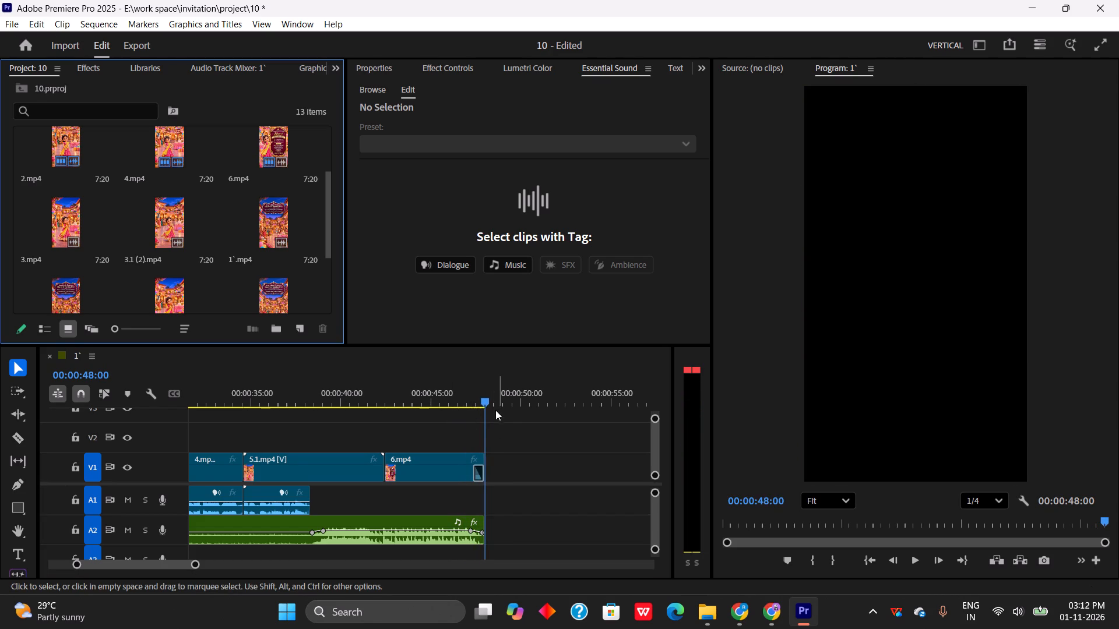
pyautogui.moveTo(486, 398); pyautogui.dragTo(413, 432)
pyautogui.press('space')
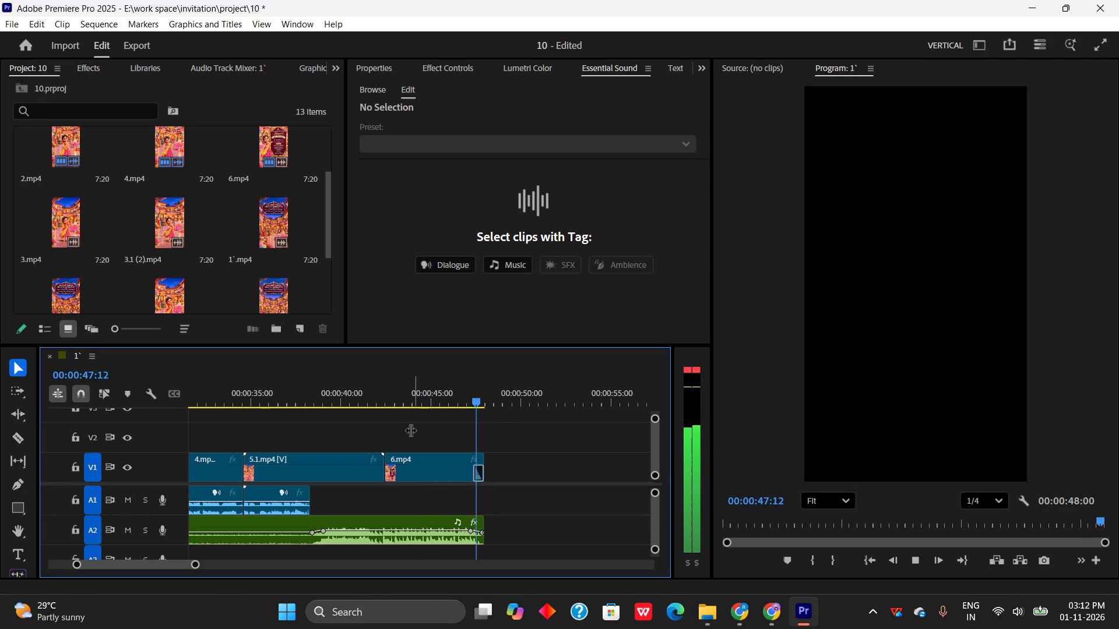
# Switch to File Explorer and open folder 2 inside the invitation folder on the E: drive.
pyautogui.click(712, 614)
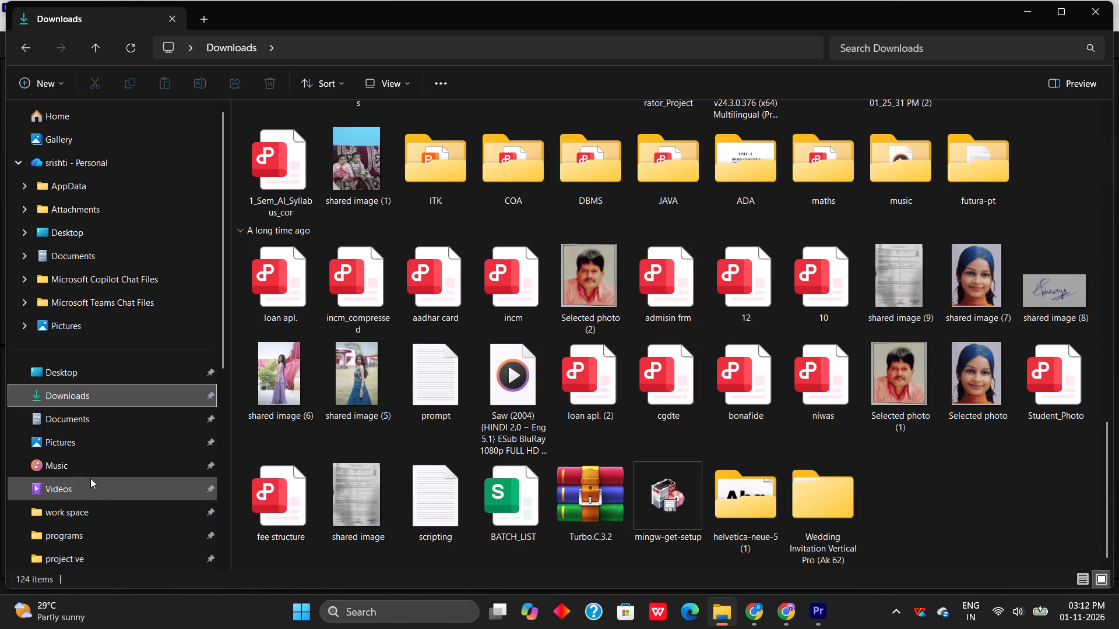
pyautogui.scroll(-3, 91, 478)
pyautogui.click(77, 415)
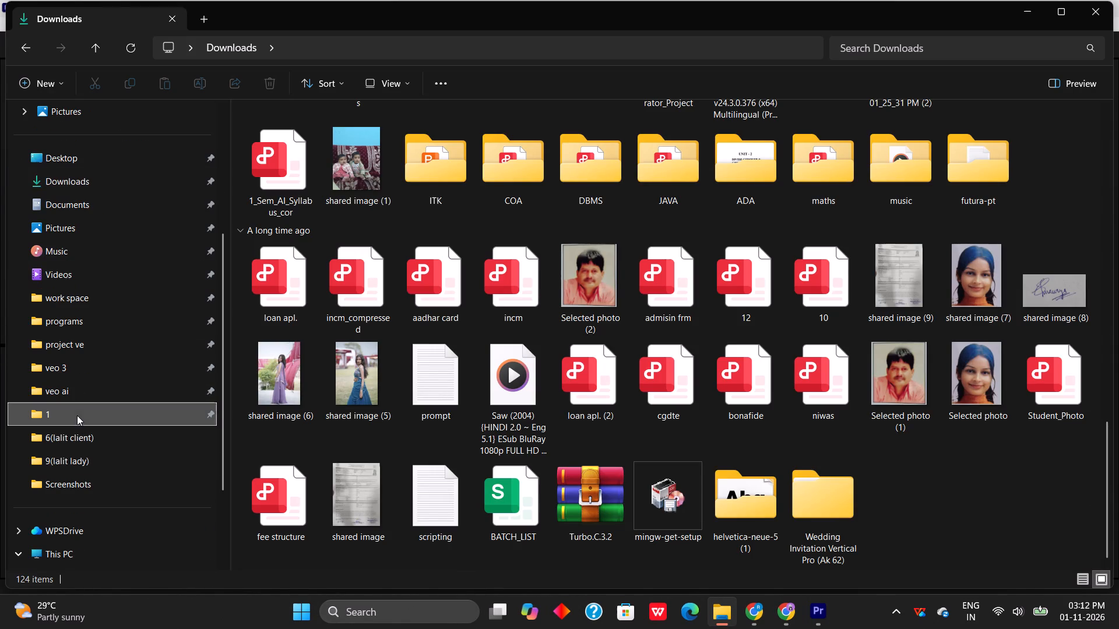
pyautogui.click(431, 50)
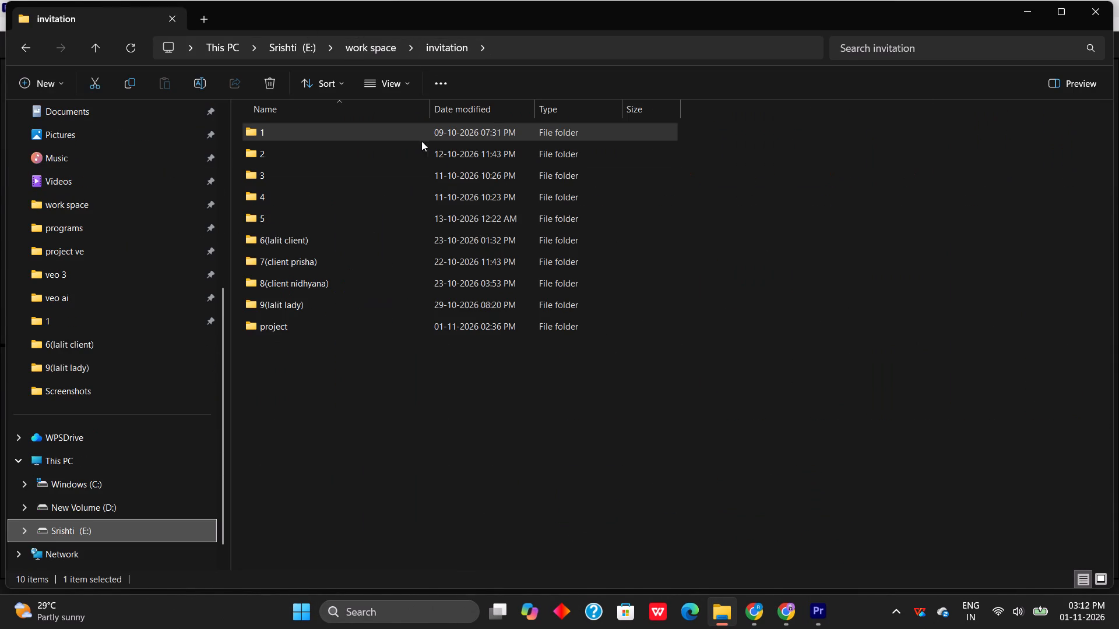
pyautogui.click(388, 150)
pyautogui.doubleClick(396, 150)
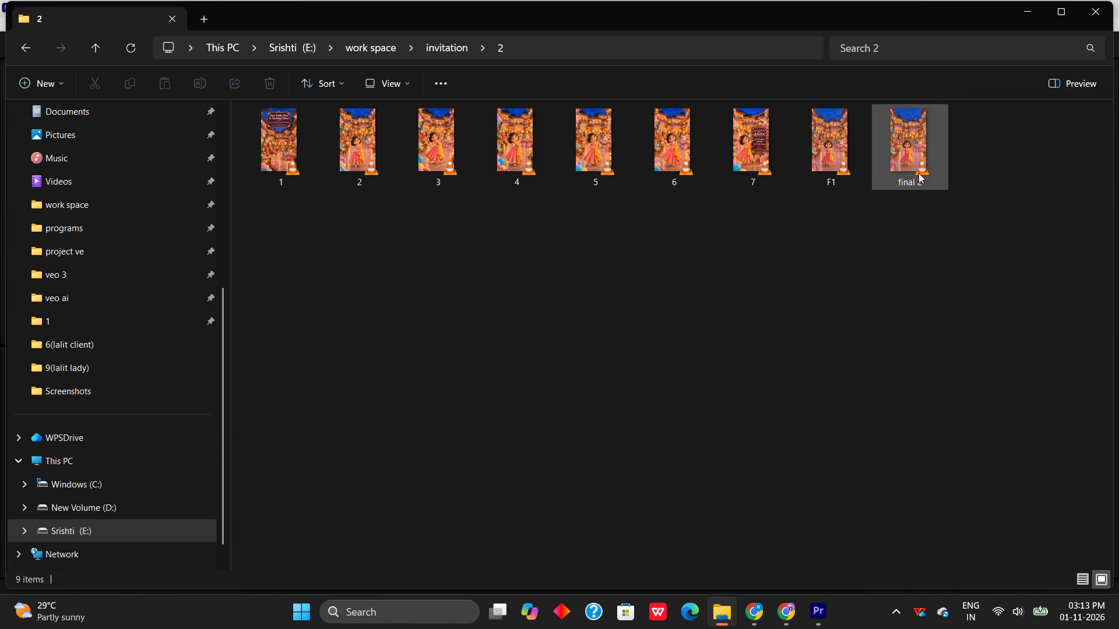
# Play the ending of final 2.mp4 in VLC from about 00:42 for comparison, and close the player.
pyautogui.doubleClick(919, 173)
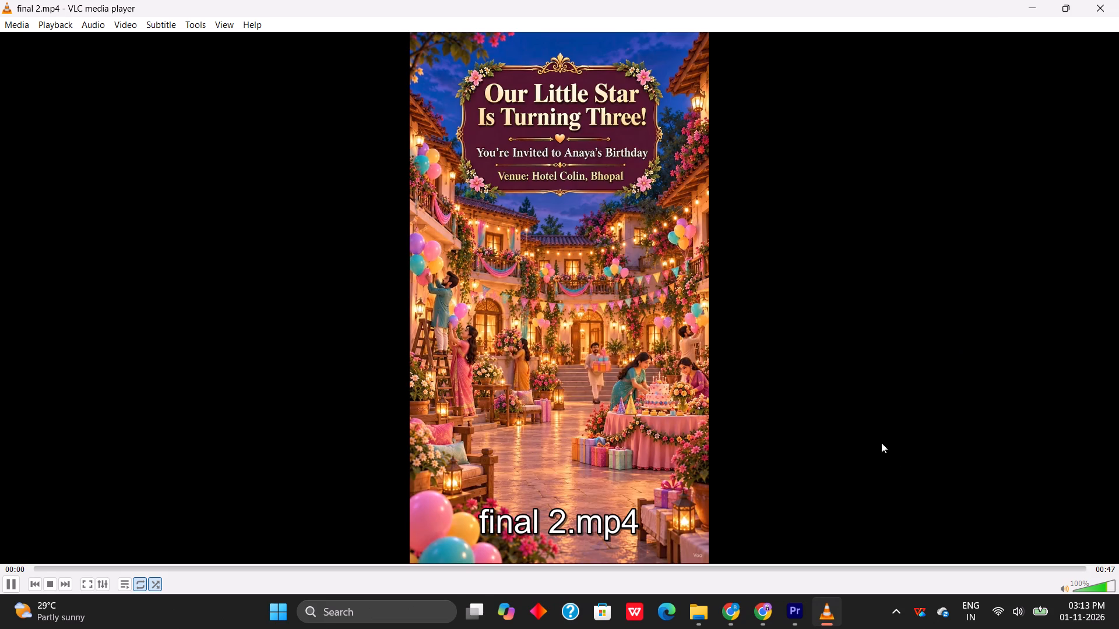
pyautogui.press('space')
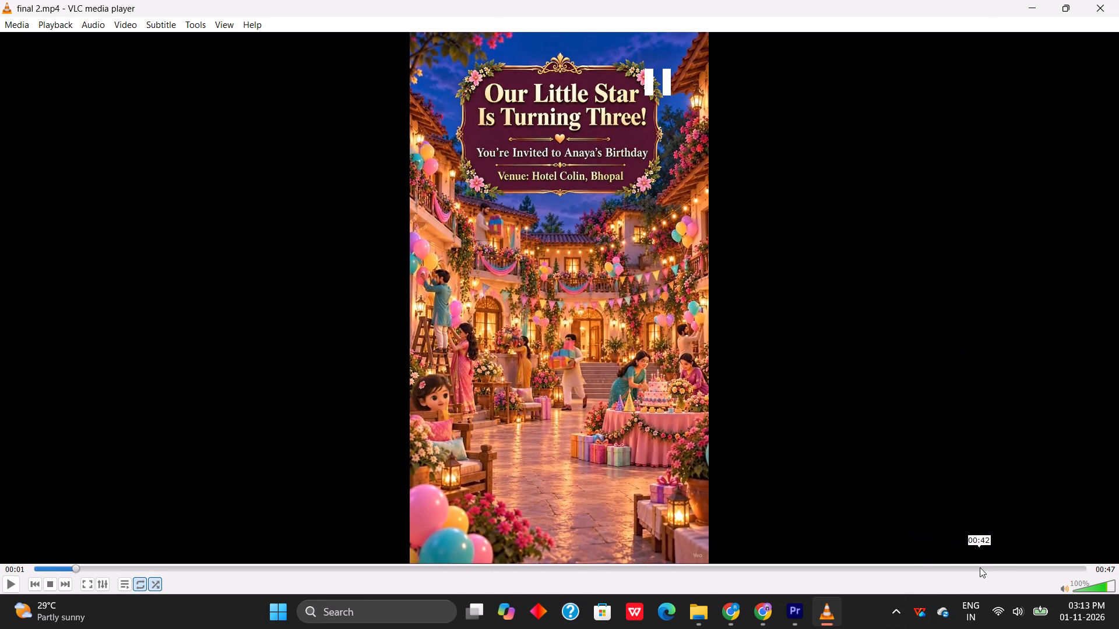
pyautogui.click(983, 569)
pyautogui.press('space')
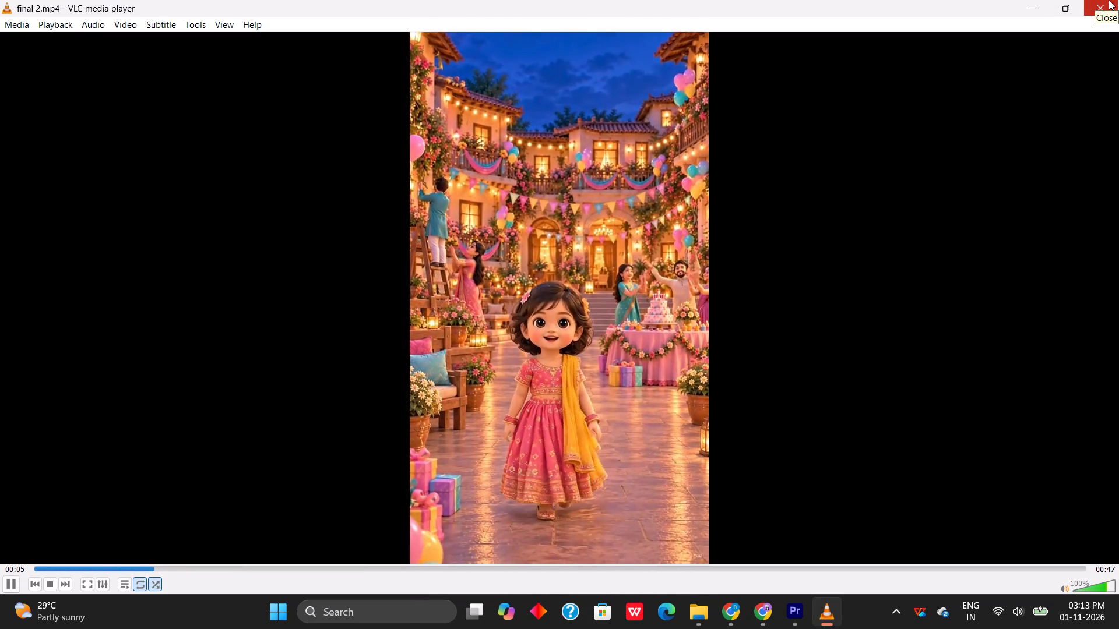
pyautogui.moveTo(1104, 0); pyautogui.dragTo(1094, 20)
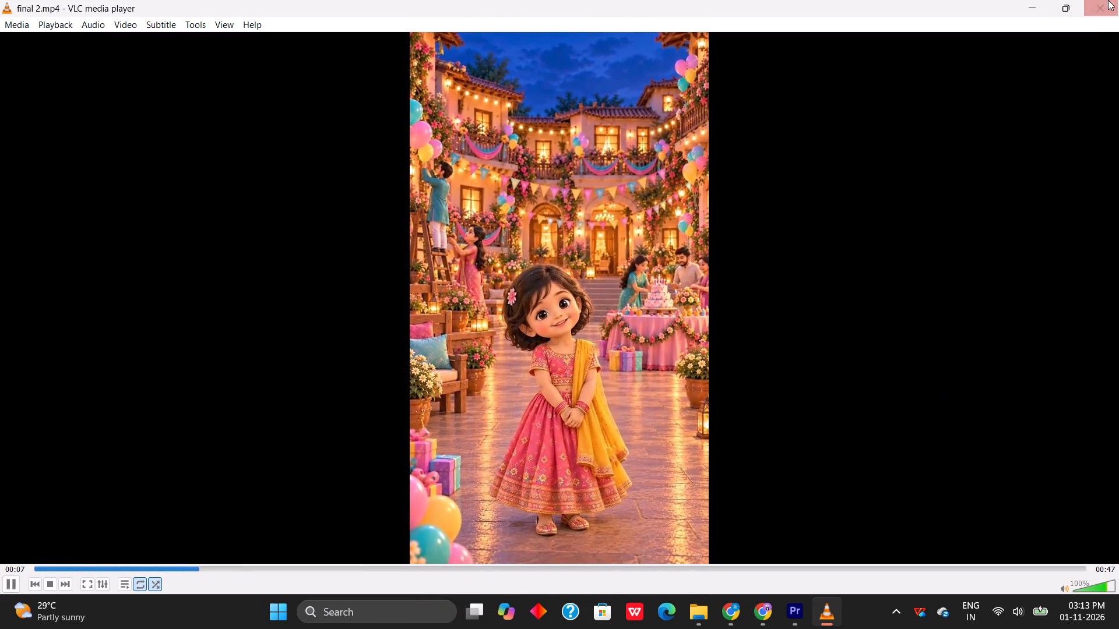
pyautogui.click(1109, 0)
# Return to Premiere Pro, show the whole sequence in the timeline, and play it from the start to review it.
pyautogui.click(806, 628)
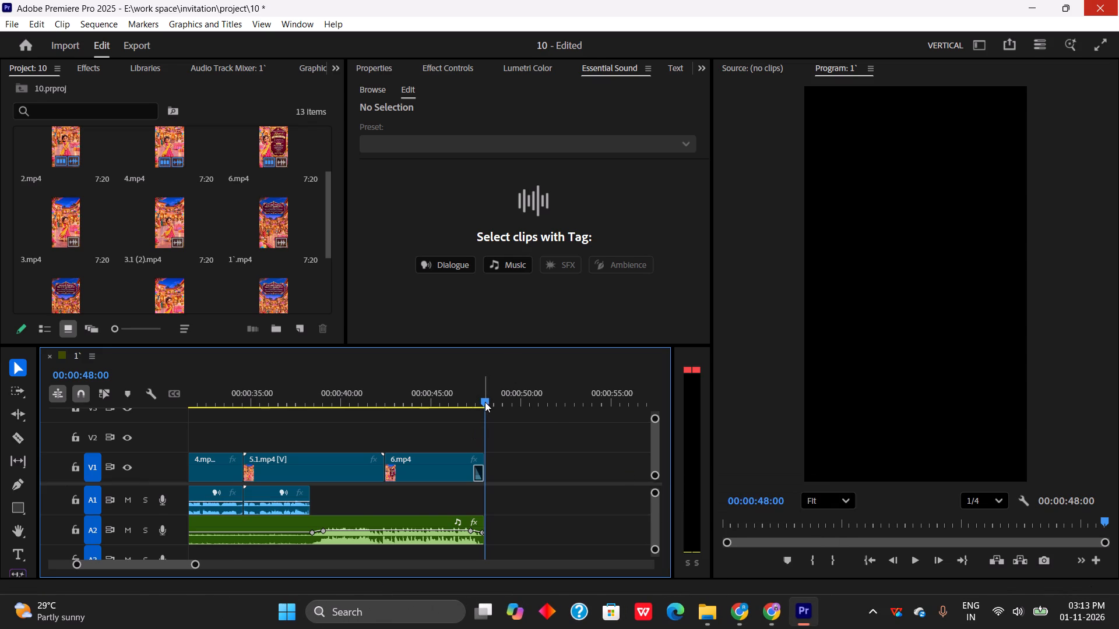
pyautogui.moveTo(486, 400); pyautogui.dragTo(0, 423)
pyautogui.moveTo(169, 563); pyautogui.dragTo(229, 577)
pyautogui.press('space')
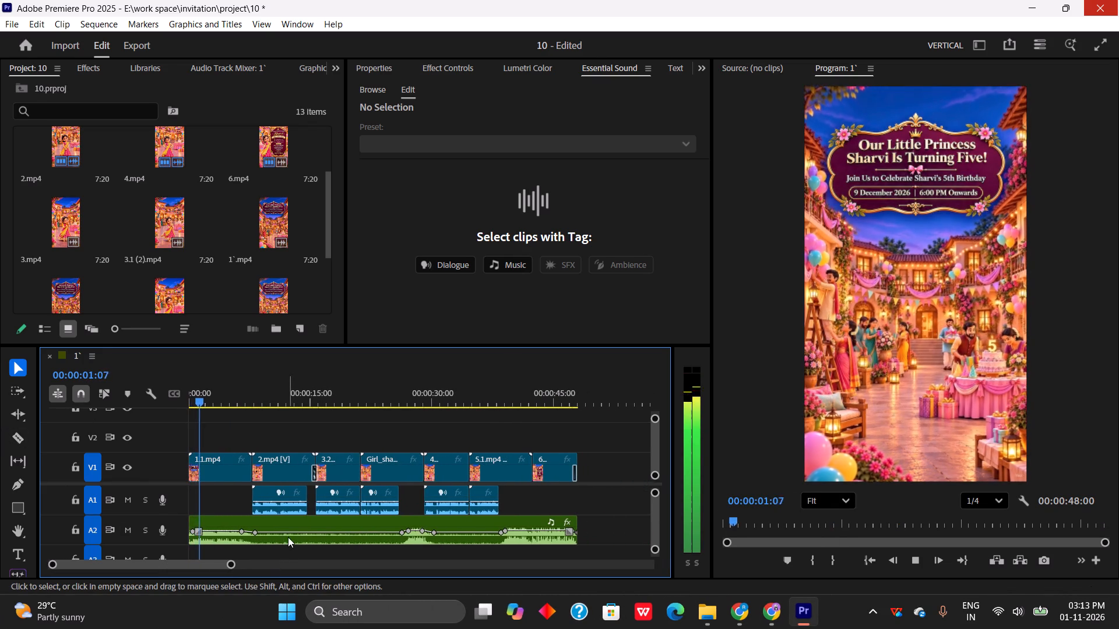
pyautogui.press('space')
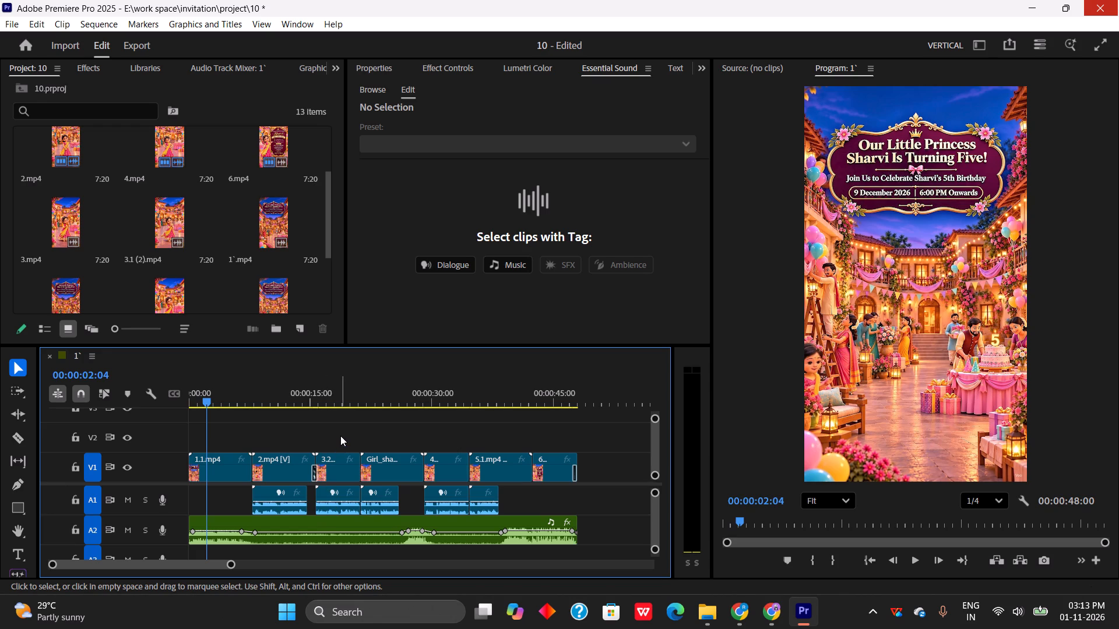
pyautogui.press('space')
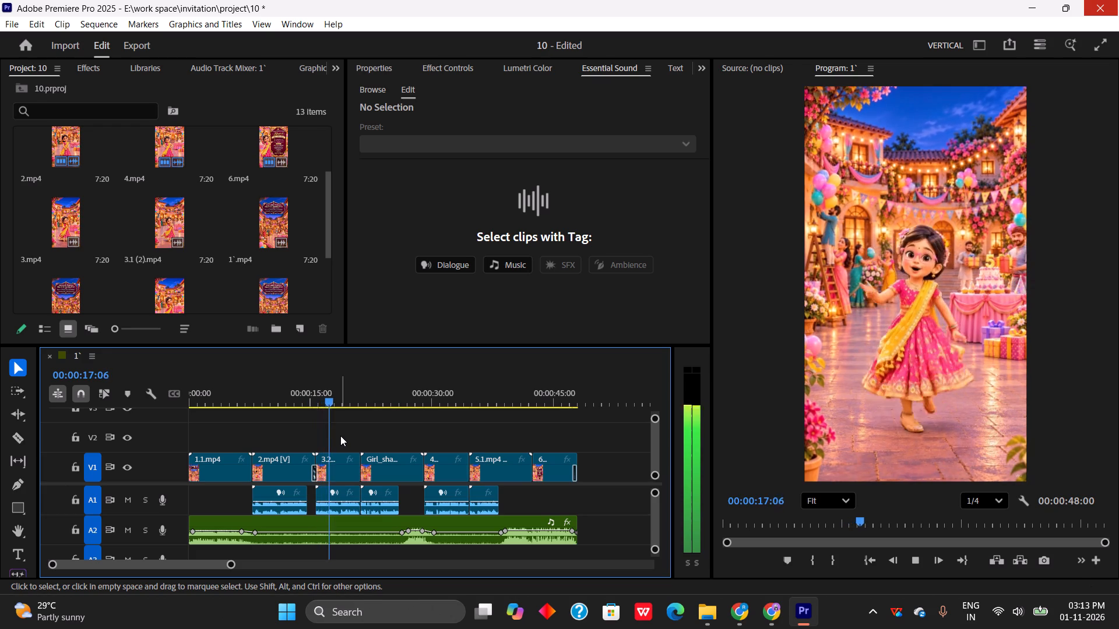
# Replay the transition between 2.mp4 and 3.2 (2).mp4 several times, and continue playback to review the following clips.
pyautogui.moveTo(343, 403); pyautogui.dragTo(301, 419)
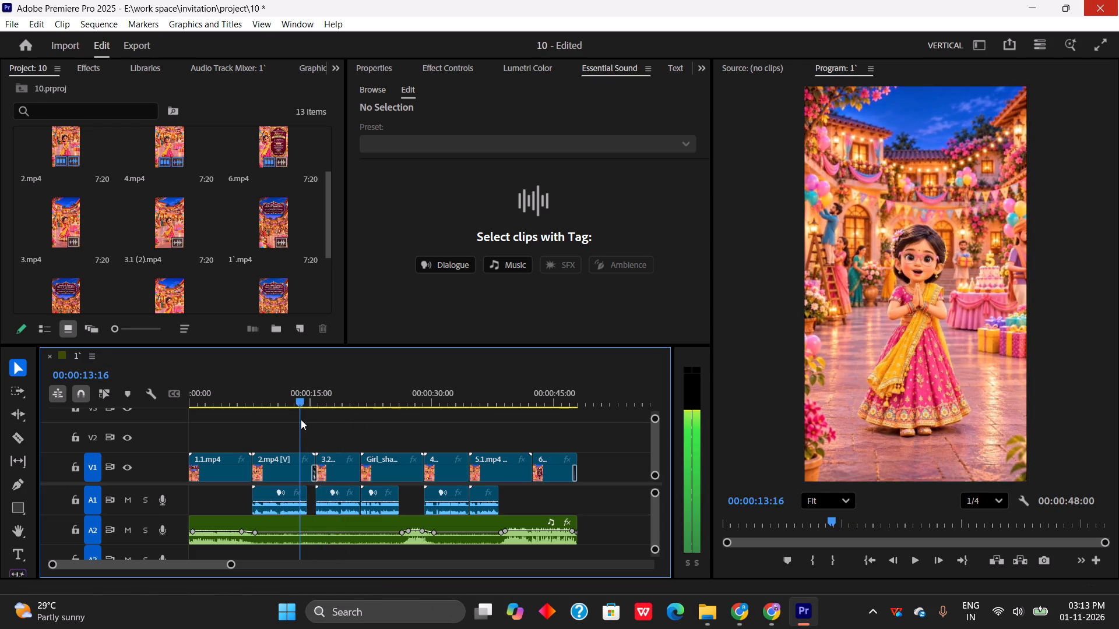
pyautogui.moveTo(301, 419); pyautogui.dragTo(315, 416)
pyautogui.press('space')
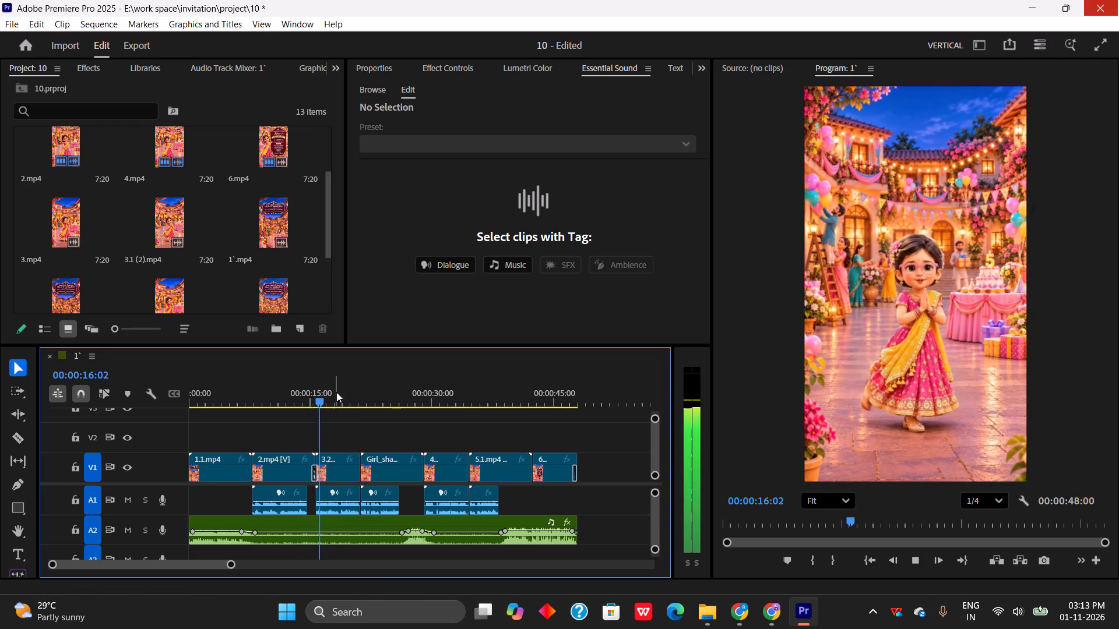
pyautogui.moveTo(328, 393); pyautogui.dragTo(305, 406)
pyautogui.press('space')
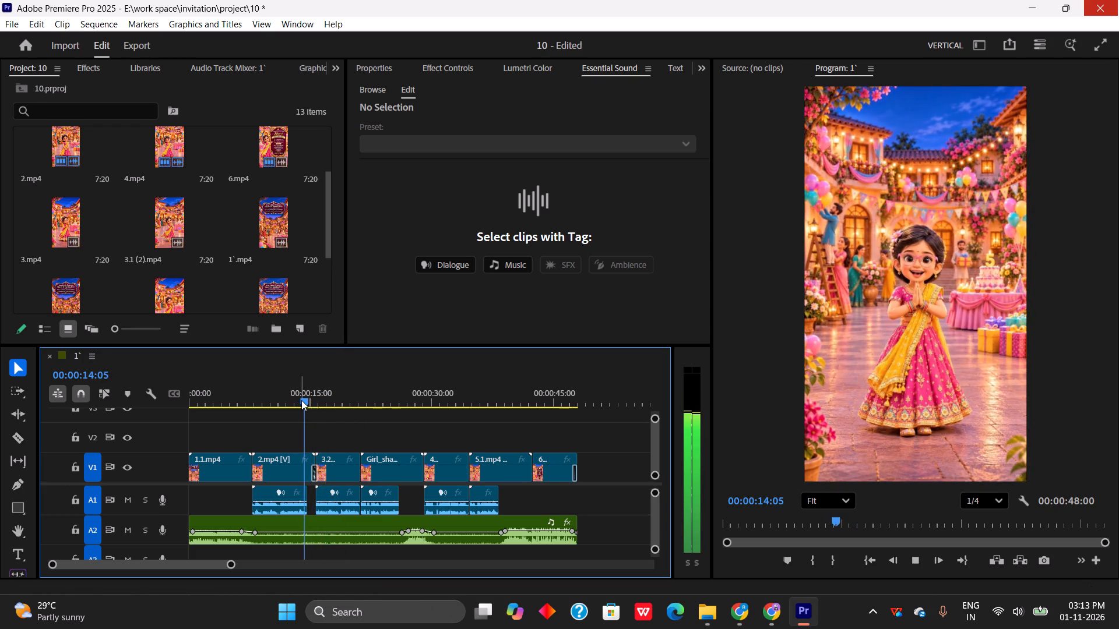
pyautogui.press('space')
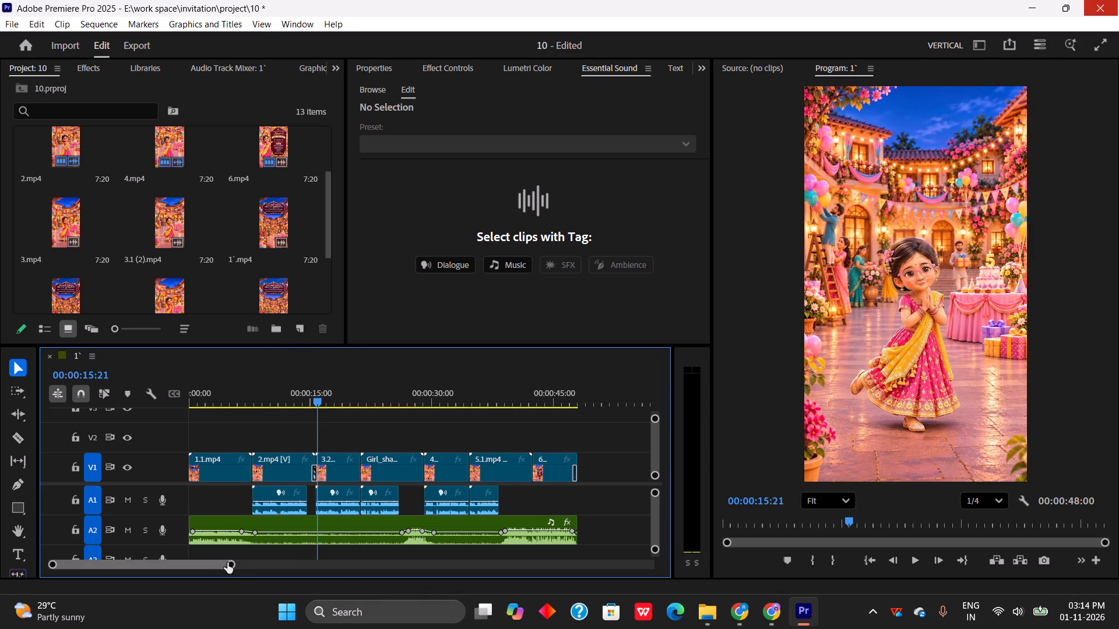
pyautogui.moveTo(229, 563); pyautogui.dragTo(221, 566)
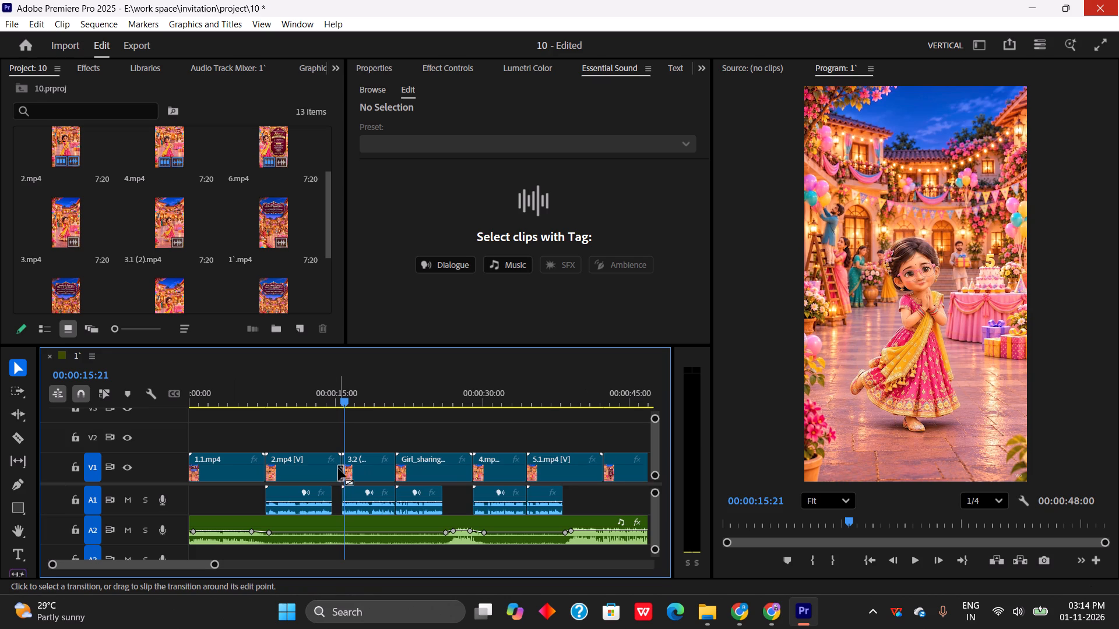
pyautogui.click(337, 471)
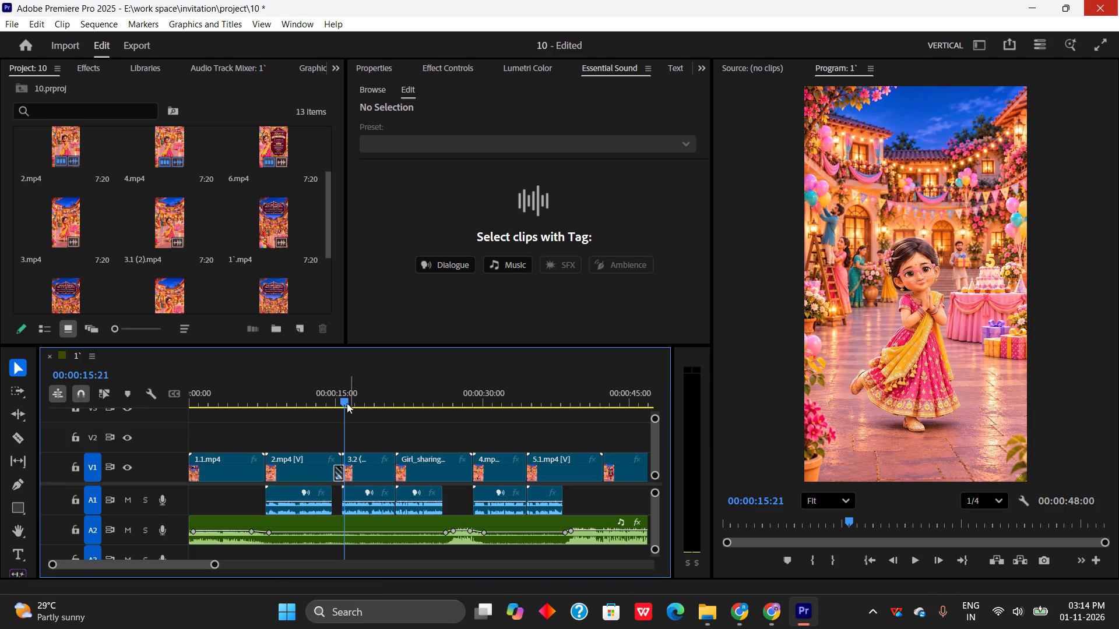
pyautogui.moveTo(344, 395); pyautogui.dragTo(329, 402)
pyautogui.press('c')
pyautogui.press('space')
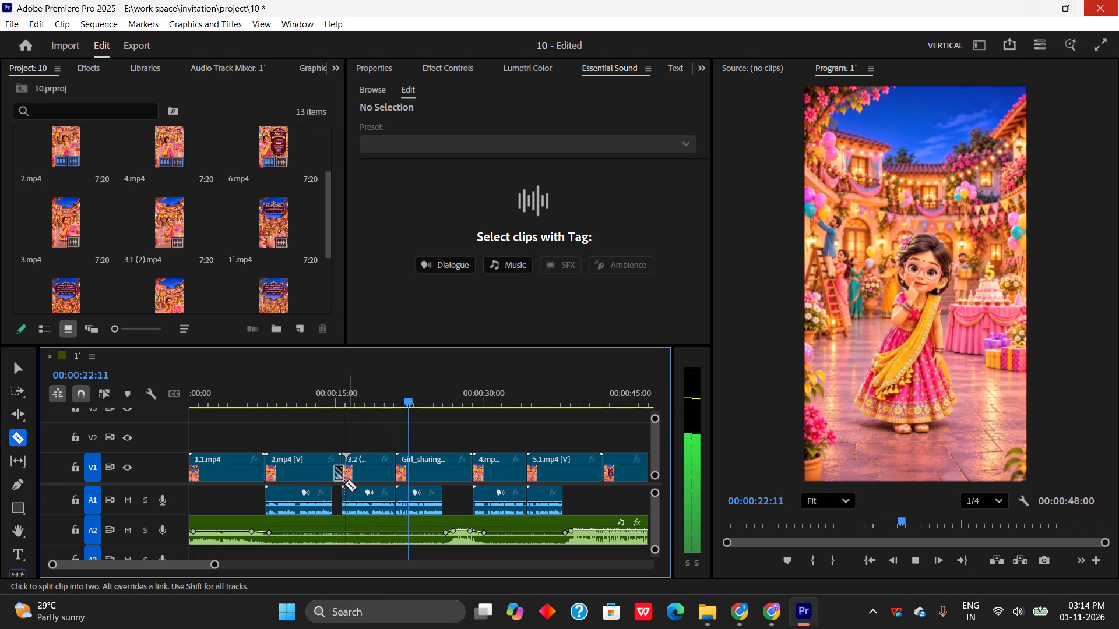
# Raise the Windows system volume to 100 while the sequence plays.
pyautogui.click(1013, 622)
pyautogui.moveTo(1050, 529); pyautogui.dragTo(1079, 524)
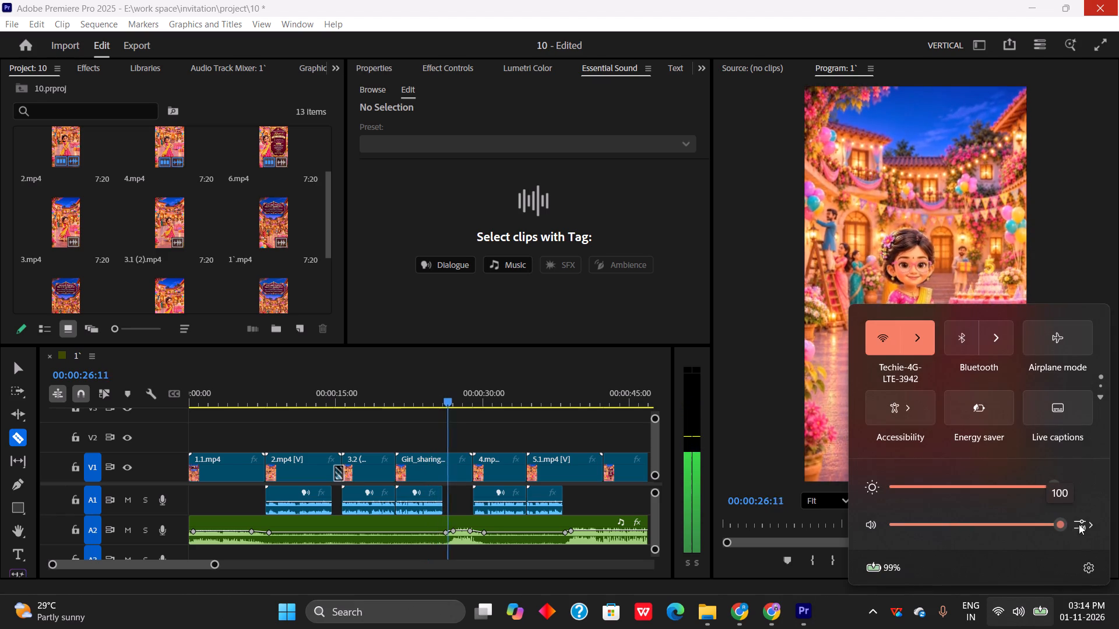
pyautogui.moveTo(1079, 524); pyautogui.dragTo(1079, 524)
pyautogui.click(769, 381)
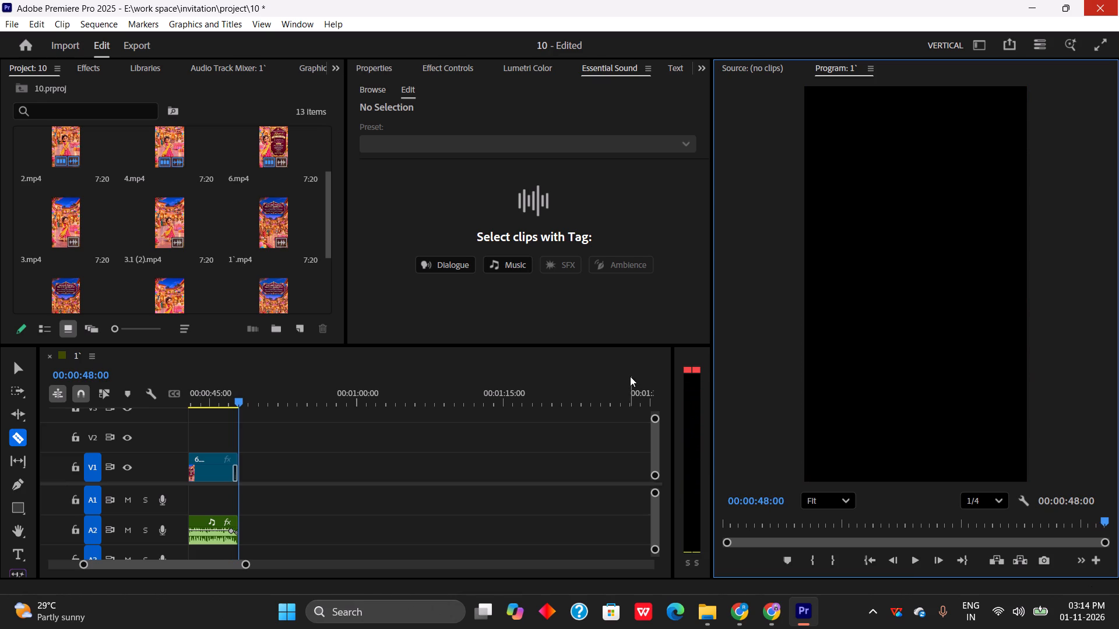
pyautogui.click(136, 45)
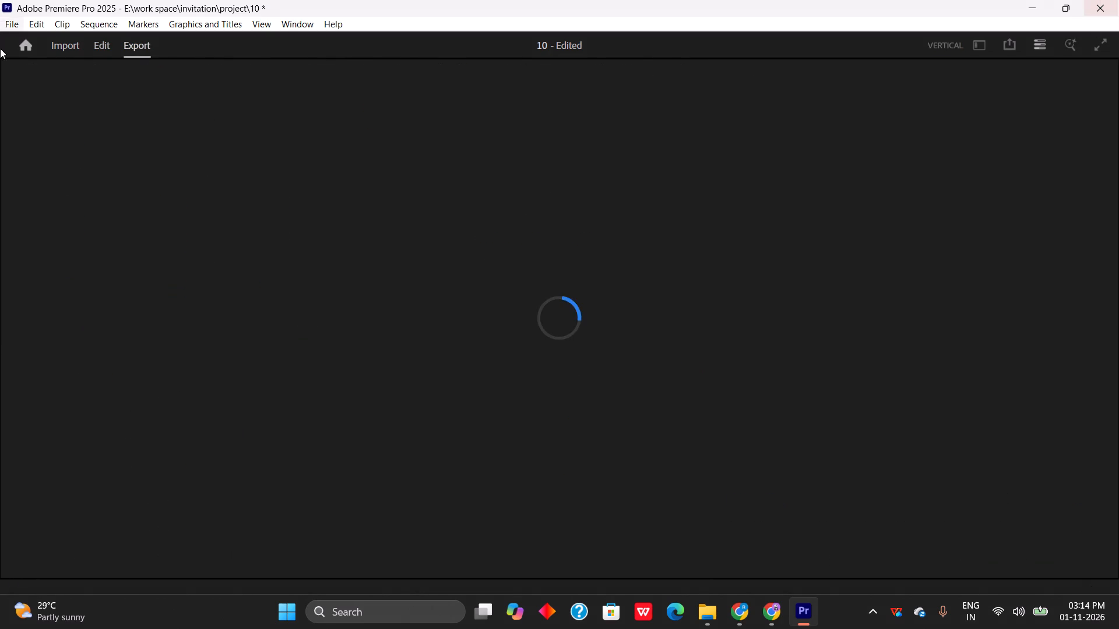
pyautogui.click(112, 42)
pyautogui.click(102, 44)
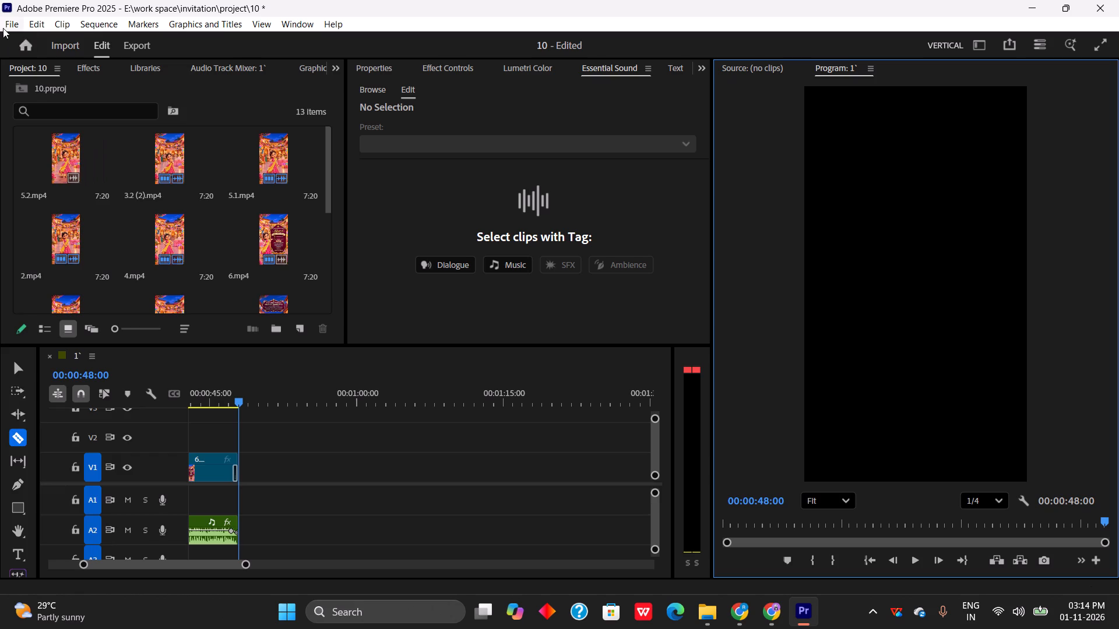
# Save the project as 10 in the invitation project folder, replacing the existing file.
pyautogui.click(2, 27)
pyautogui.click(53, 229)
pyautogui.scroll(-6, 195, 257)
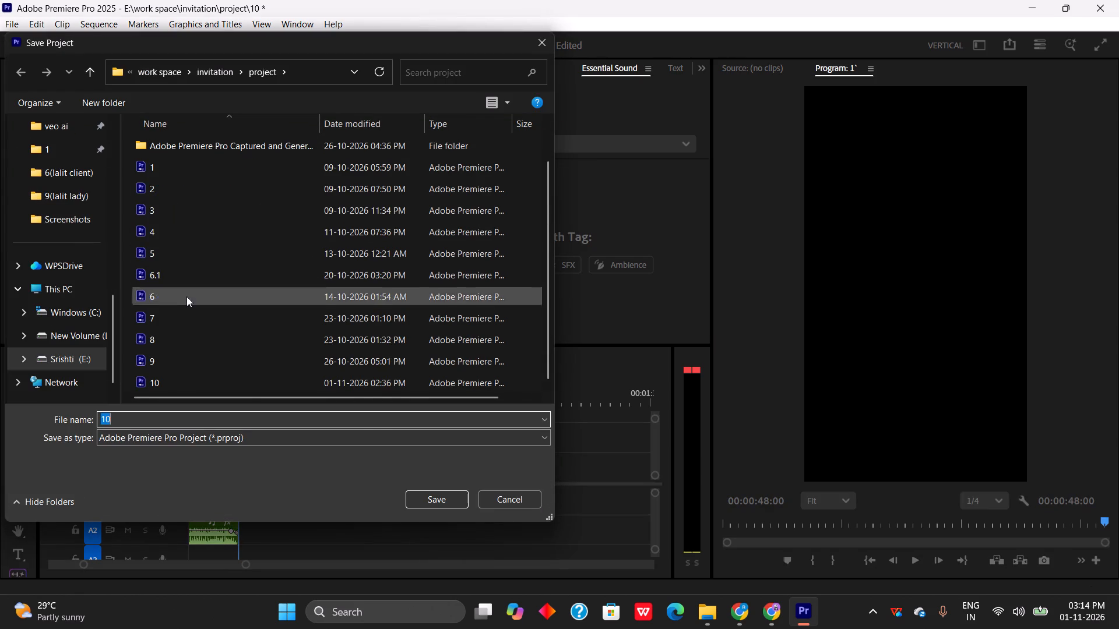
pyautogui.scroll(-4, 186, 298)
pyautogui.click(429, 498)
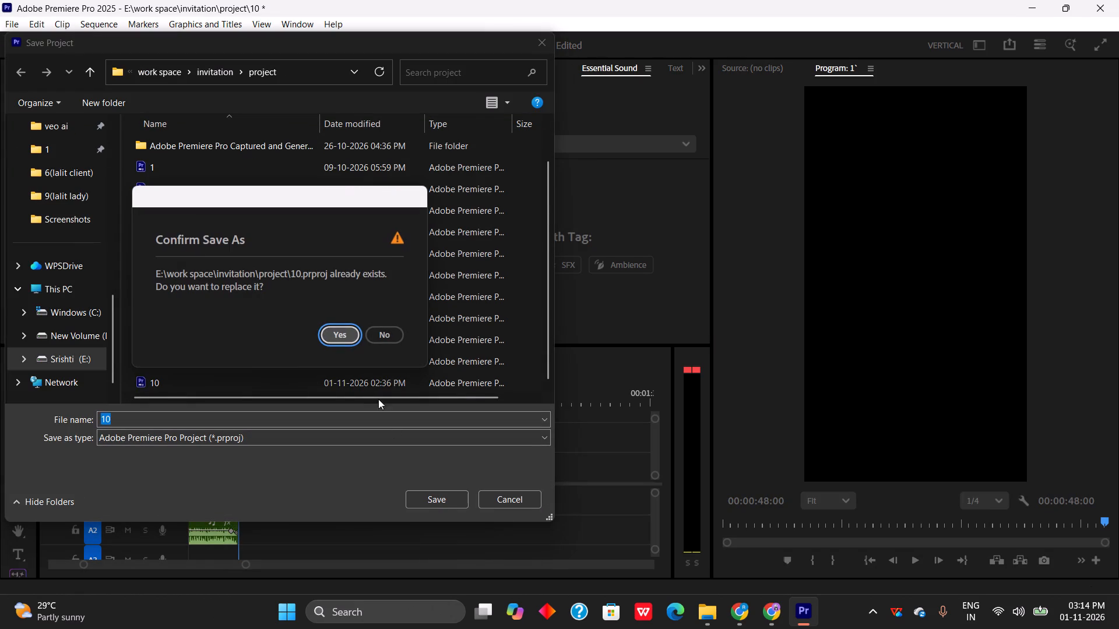
pyautogui.click(332, 336)
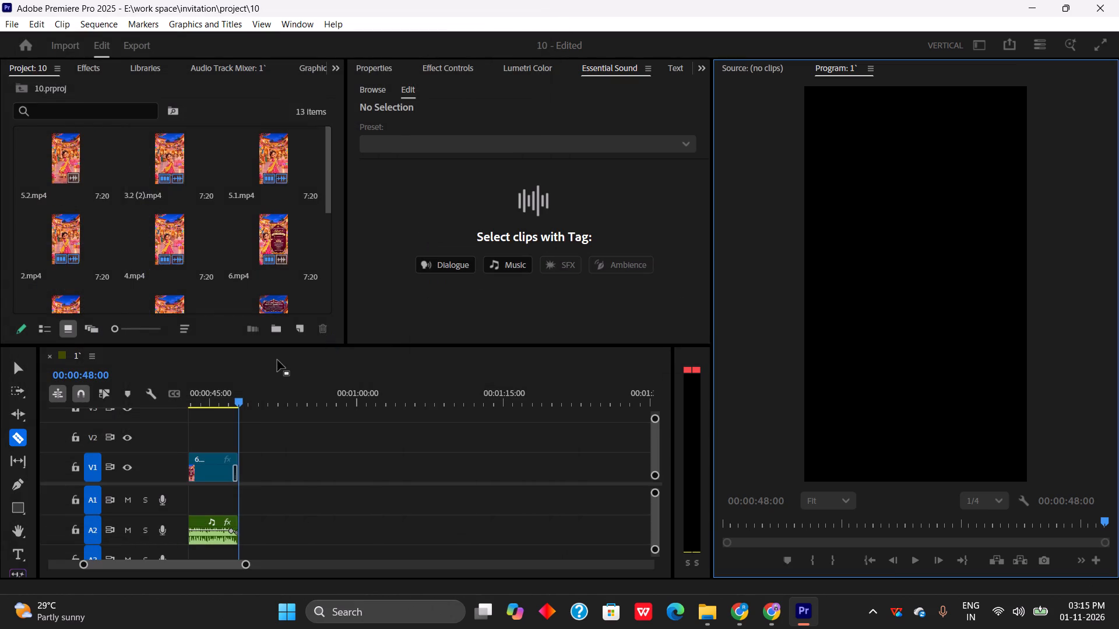
# Open the export settings for the sequence and name the output file "Sharvi 7order".
pyautogui.click(136, 47)
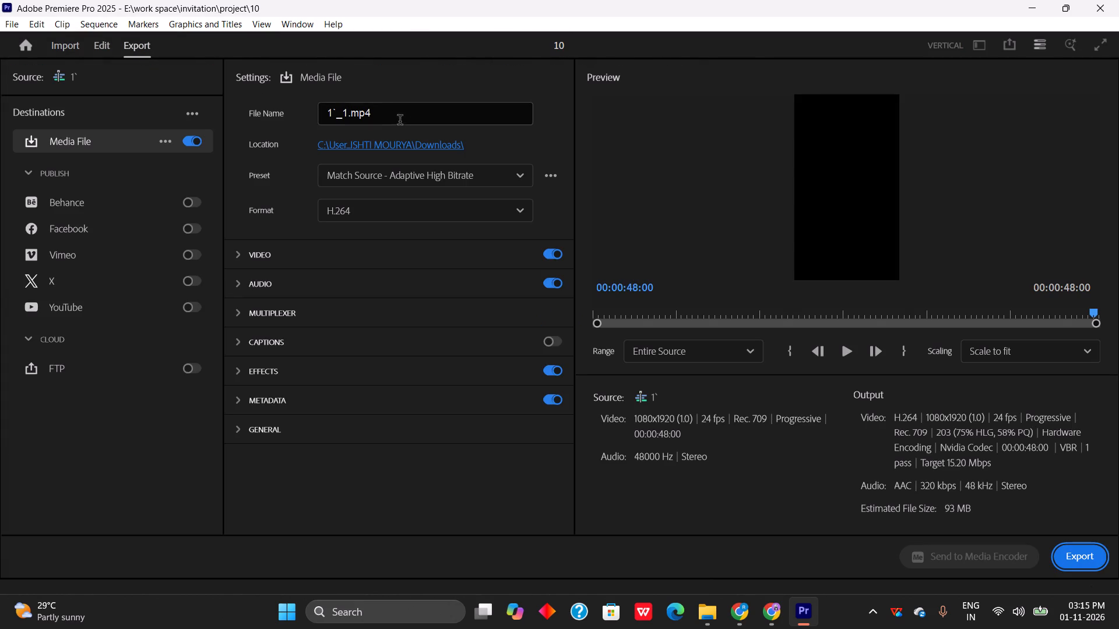
pyautogui.click(343, 108)
pyautogui.moveTo(347, 110); pyautogui.dragTo(318, 115)
pyautogui.press('BackSpace')
pyautogui.write('final')
pyautogui.press('BackSpace')
pyautogui.press('BackSpace')
pyautogui.press('BackSpace')
pyautogui.press('BackSpace')
pyautogui.press('BackSpace')
pyautogui.press('BackSpace')
pyautogui.press('BackSpace')
pyautogui.press('BackSpace')
pyautogui.press('BackSpace')
pyautogui.press('BackSpace')
pyautogui.press('BackSpace')
pyautogui.press('BackSpace')
pyautogui.press('BackSpace')
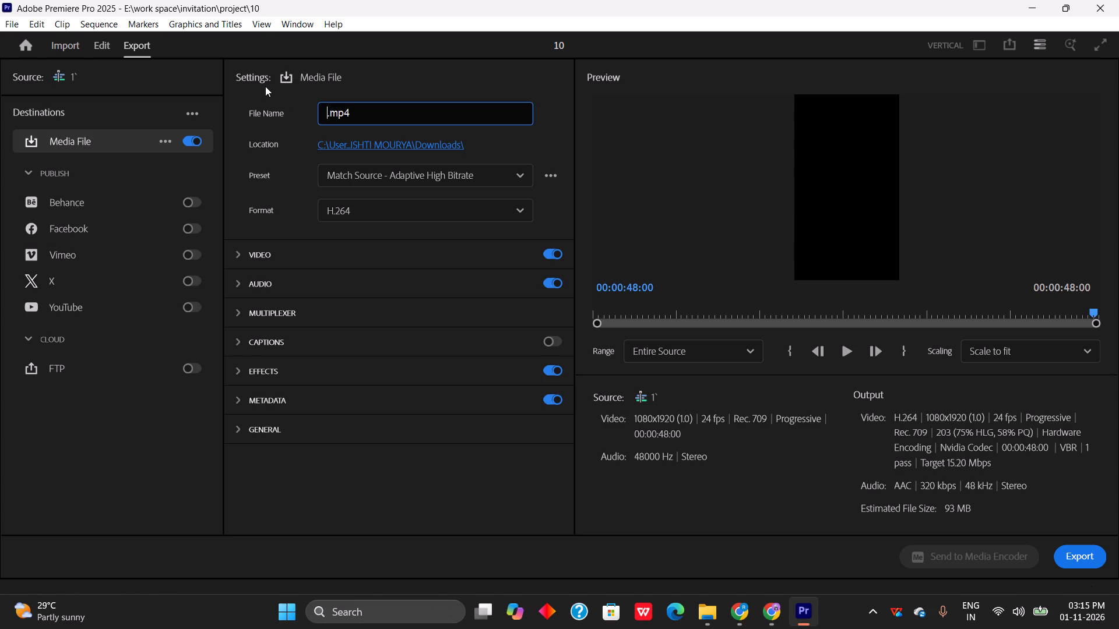
pyautogui.write('Sharv')
pyautogui.press('i')
pyautogui.press('7')
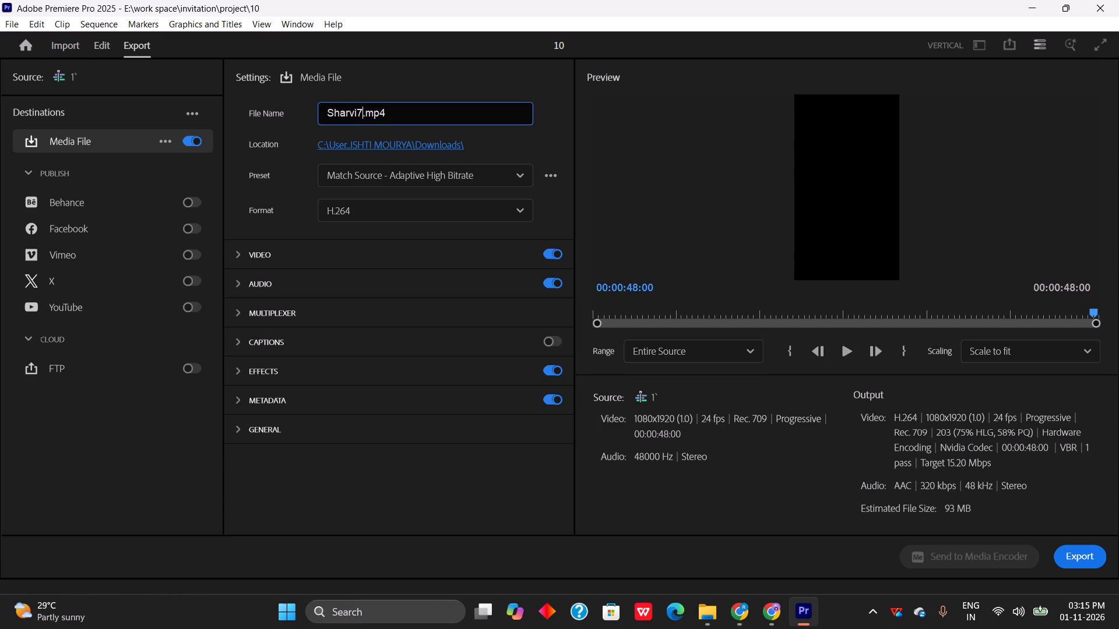
pyautogui.press('BackSpace')
pyautogui.press('space')
pyautogui.write('7order')
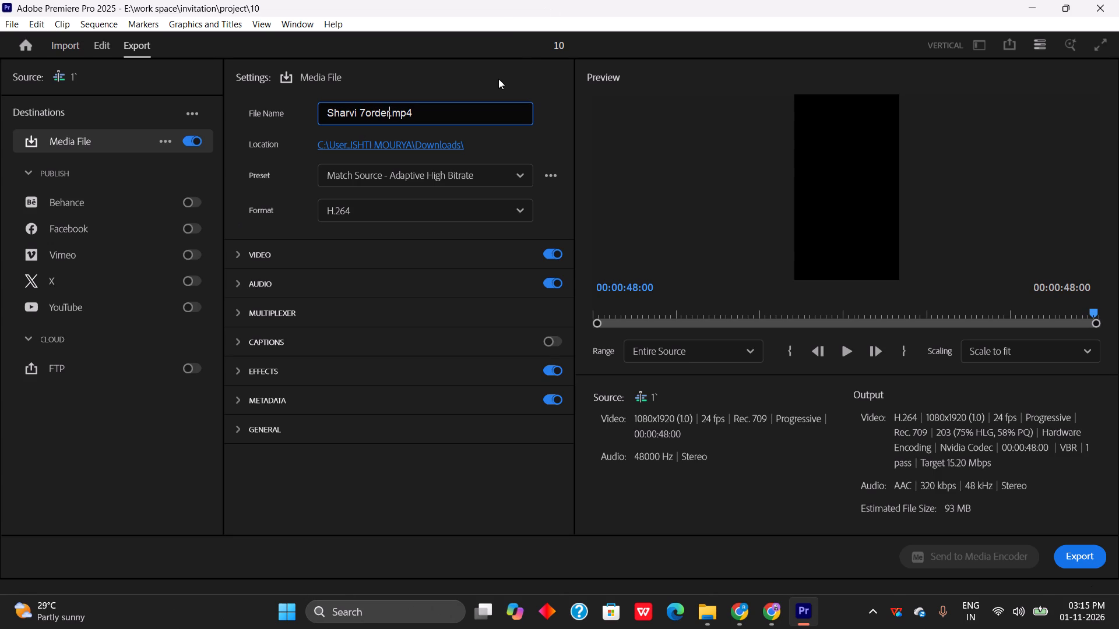
# Create a folder named 10 in E:\work space\invitation and set it as the export location.
pyautogui.click(429, 142)
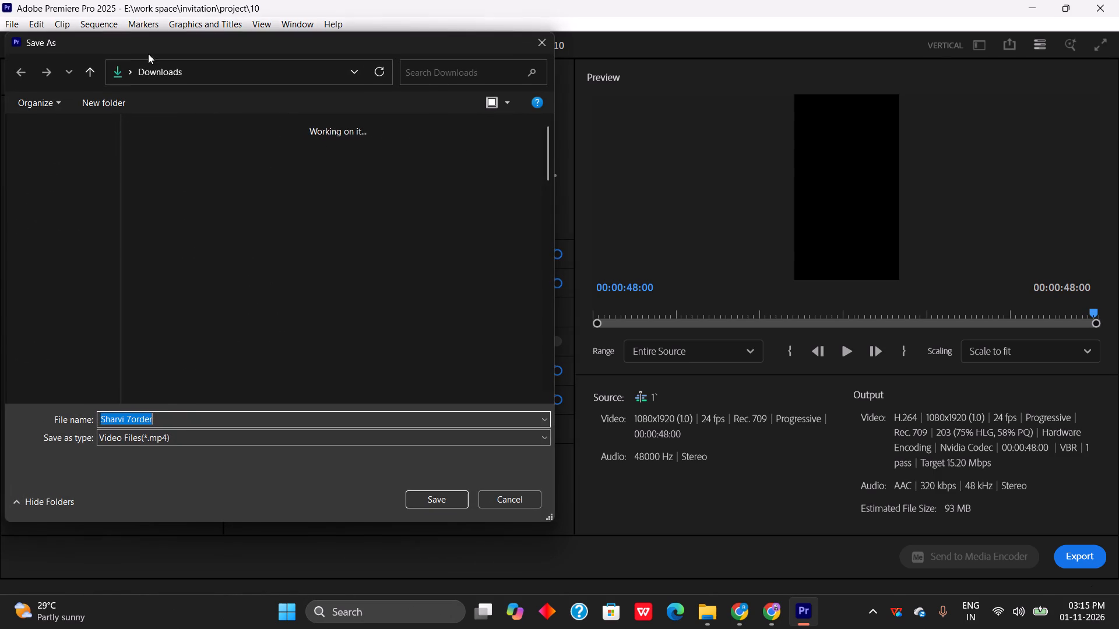
pyautogui.scroll(-6, 53, 241)
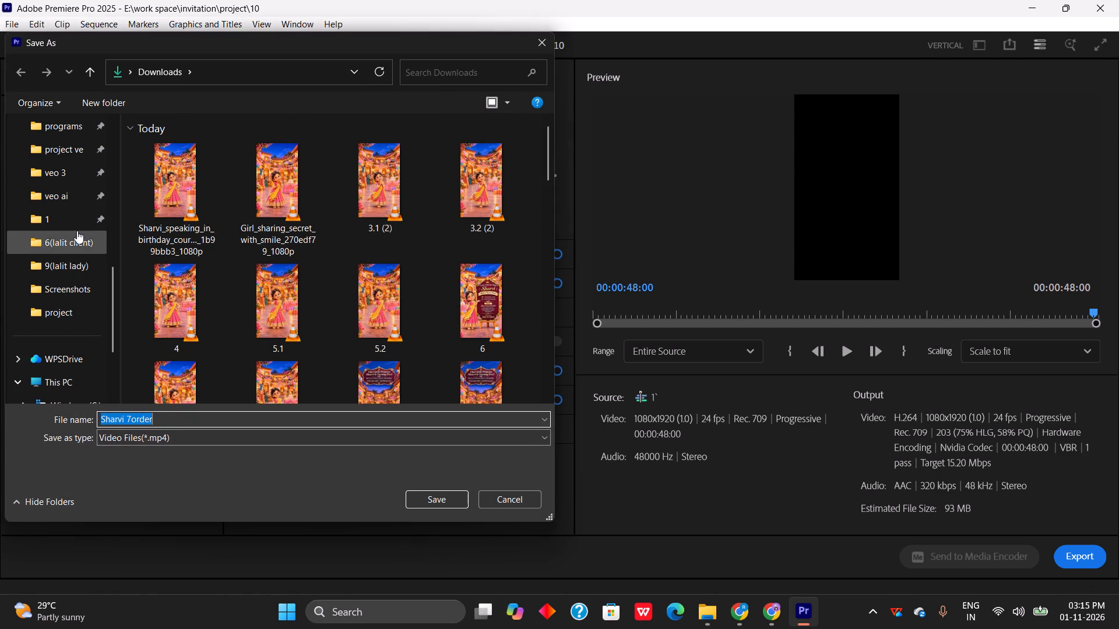
pyautogui.click(65, 239)
pyautogui.click(214, 69)
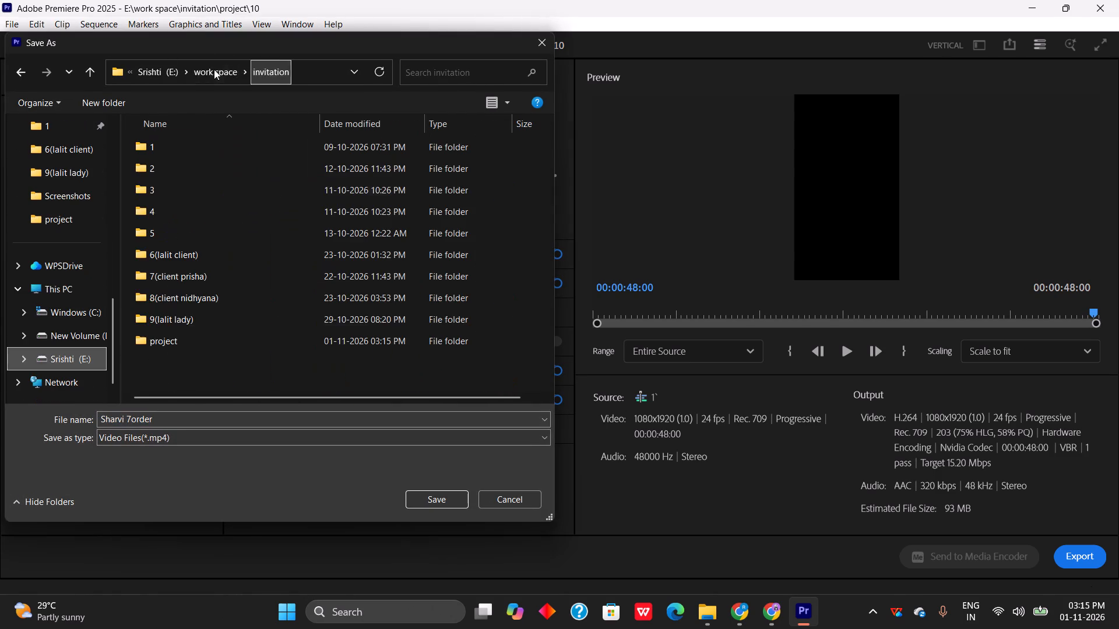
pyautogui.scroll(-5, 298, 310)
pyautogui.scroll(4, 275, 309)
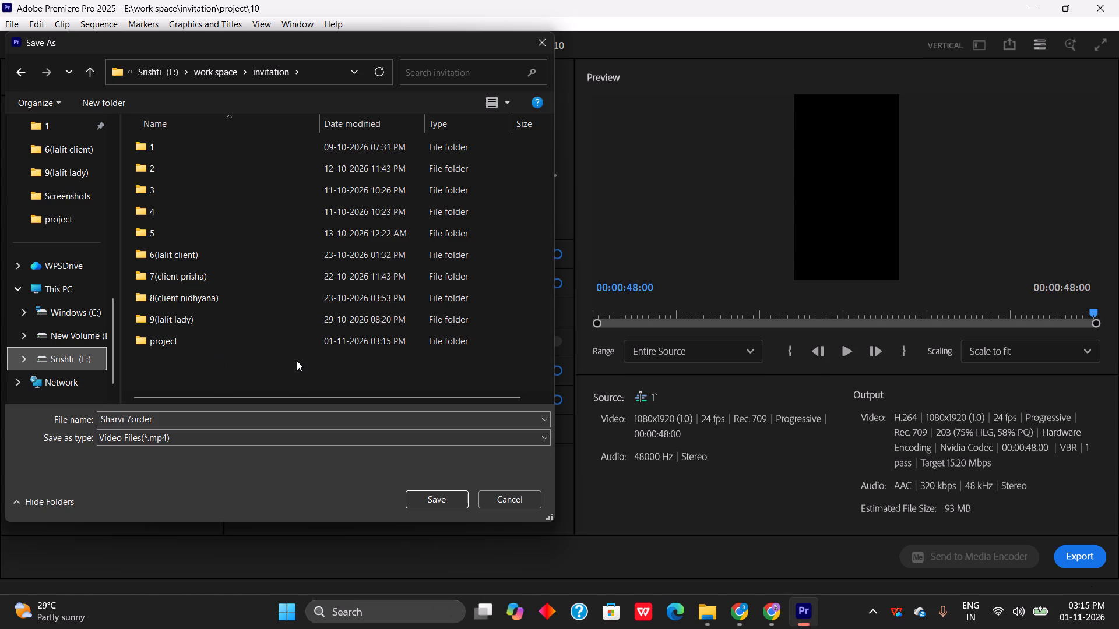
pyautogui.hotkey('ctrl', 'shift', 'n')
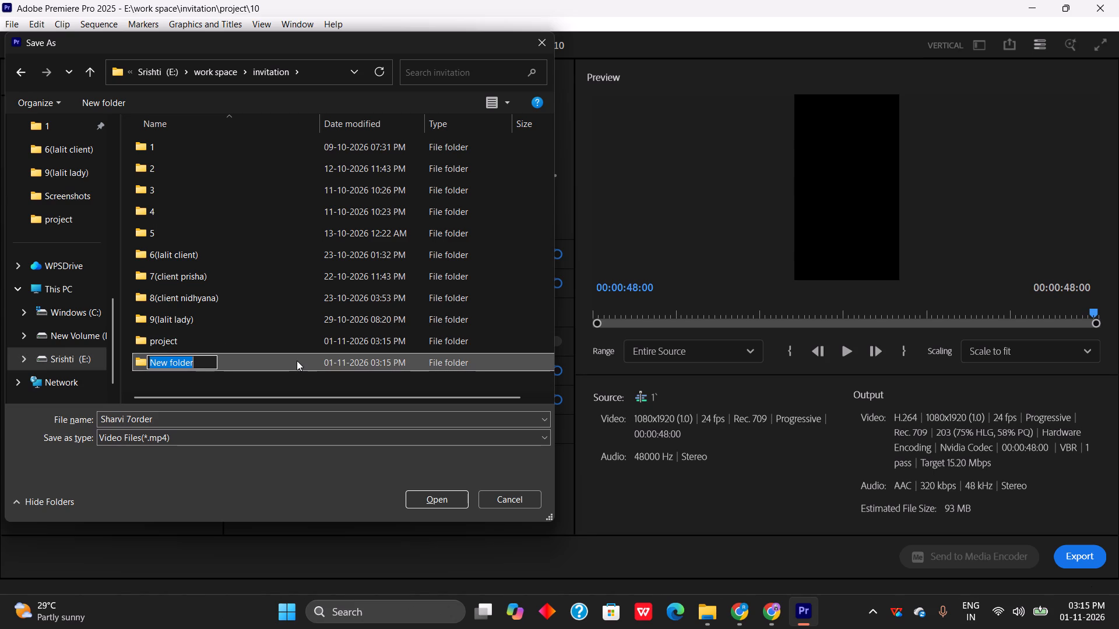
pyautogui.write('10')
pyautogui.press('Return')
pyautogui.press('Return')
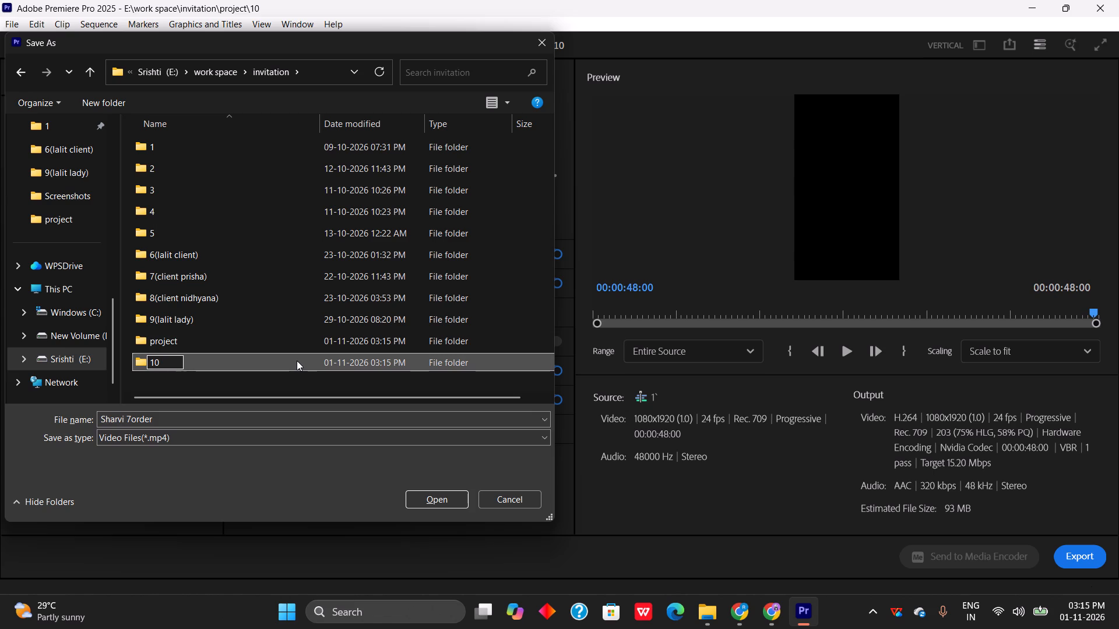
pyautogui.click(442, 497)
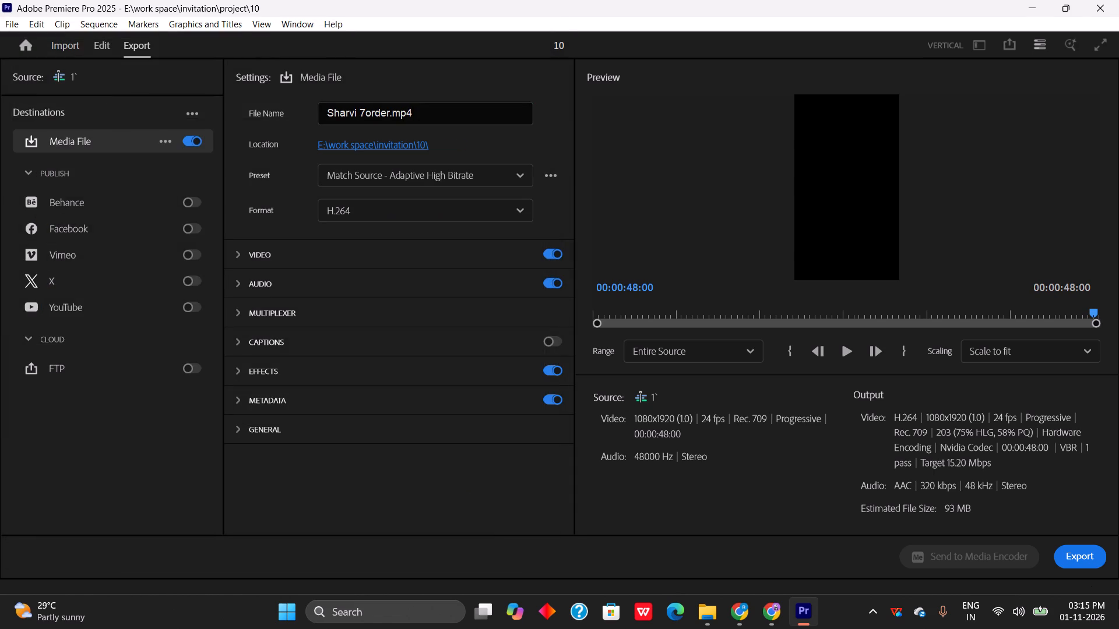
# Export the whole sequence as H.264 with the Match Source - Adaptive High Bitrate preset.
pyautogui.click(1078, 558)
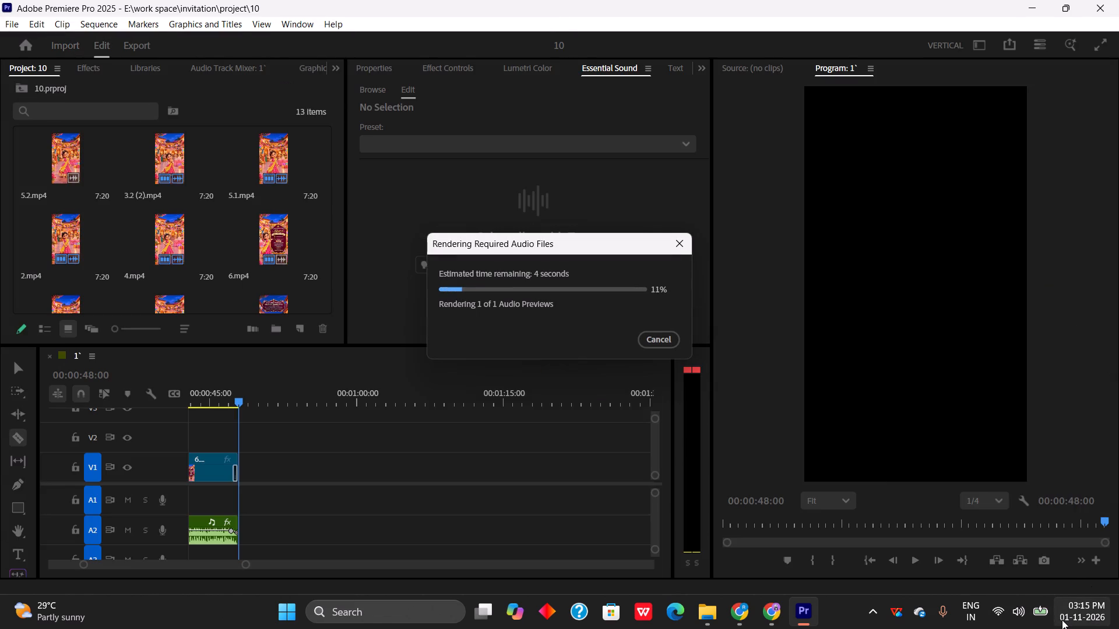